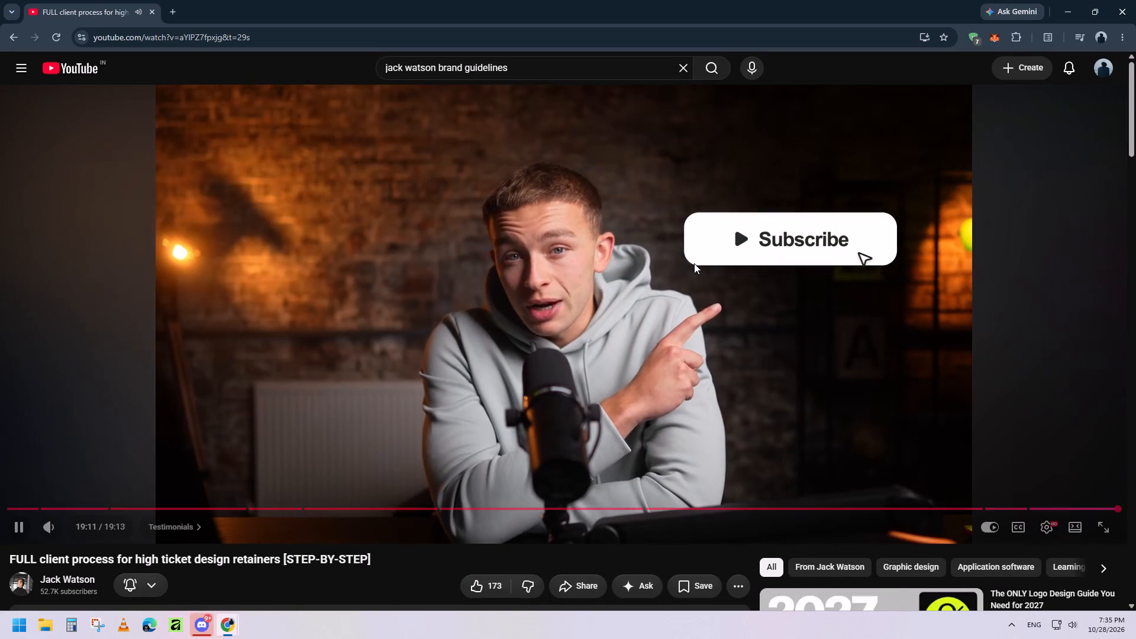
# Open the recommended Satori Graphics video "The ONLY Logo Design Guide You Need for 2027".
pyautogui.scroll(-1, 327, 306)
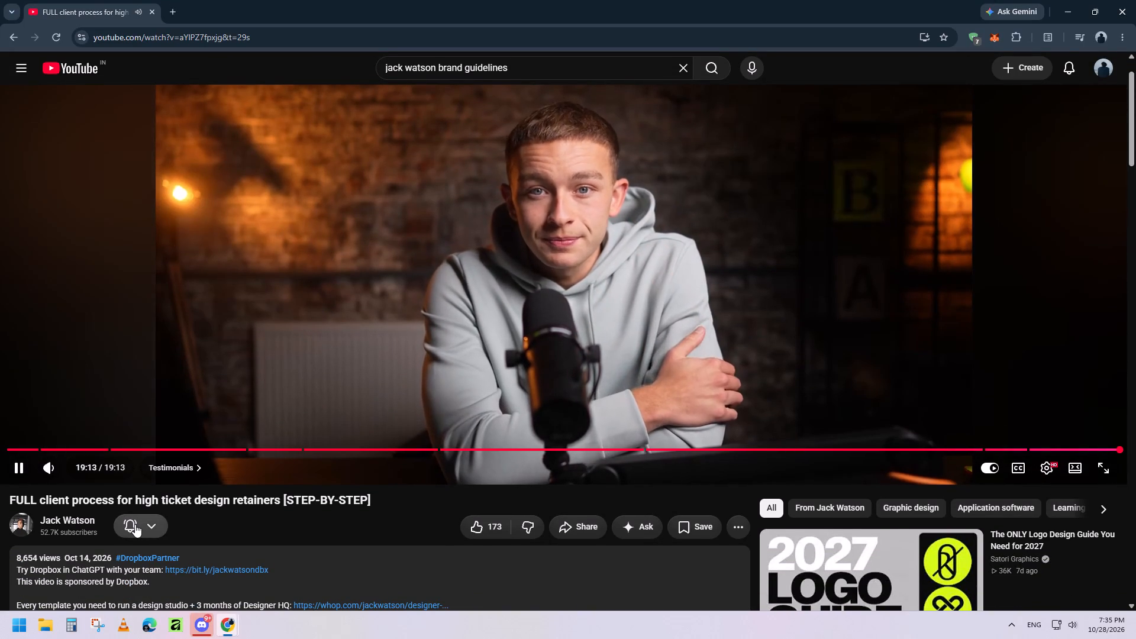
pyautogui.click(135, 524)
pyautogui.click(398, 524)
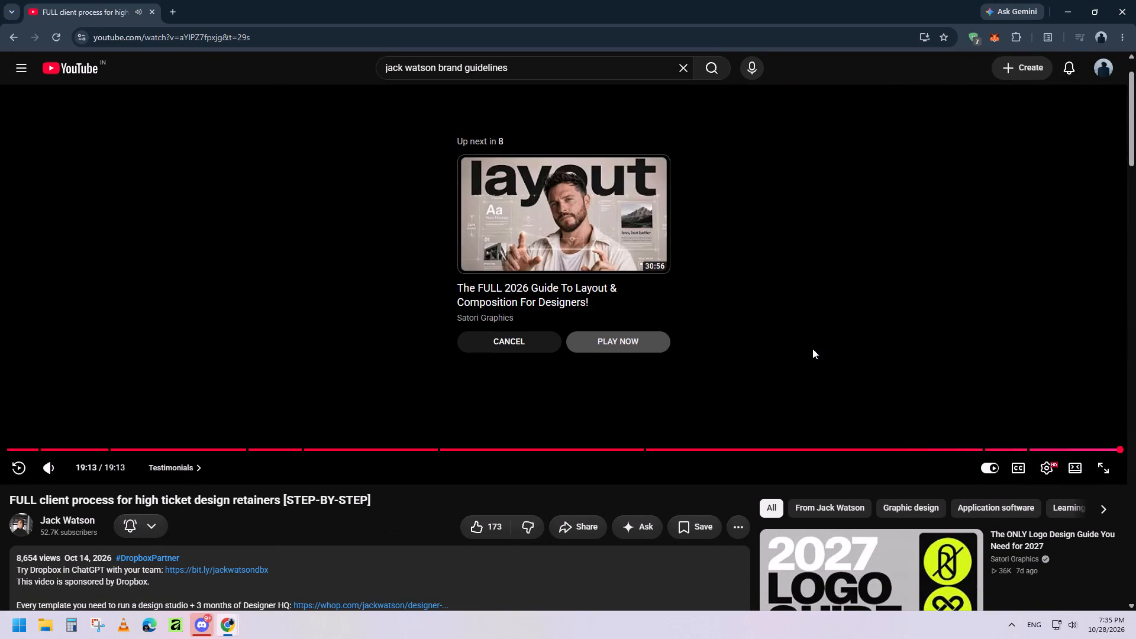
pyautogui.scroll(-1, 822, 354)
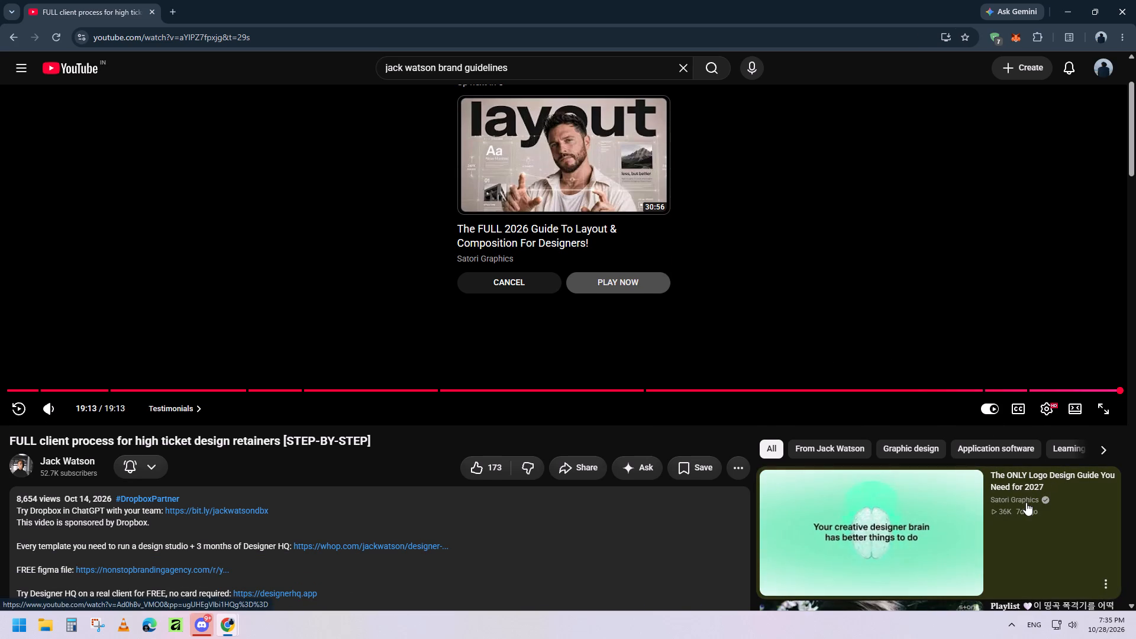
pyautogui.click(1026, 499)
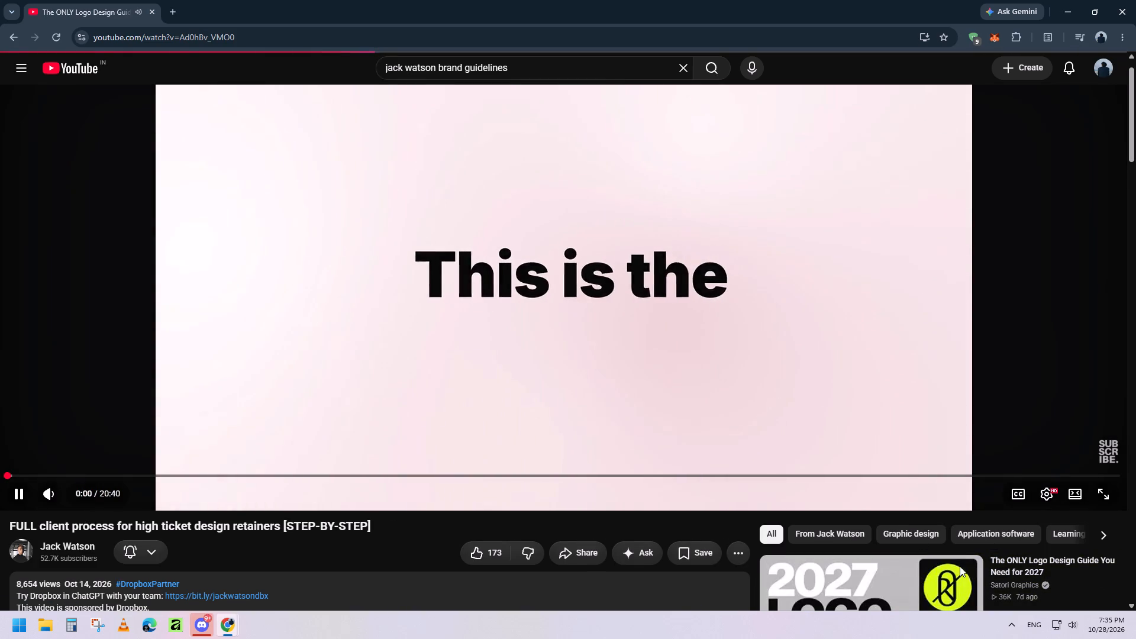
# Go to the Satori Graphics channel and browse its latest videos.
pyautogui.scroll(-2, 232, 539)
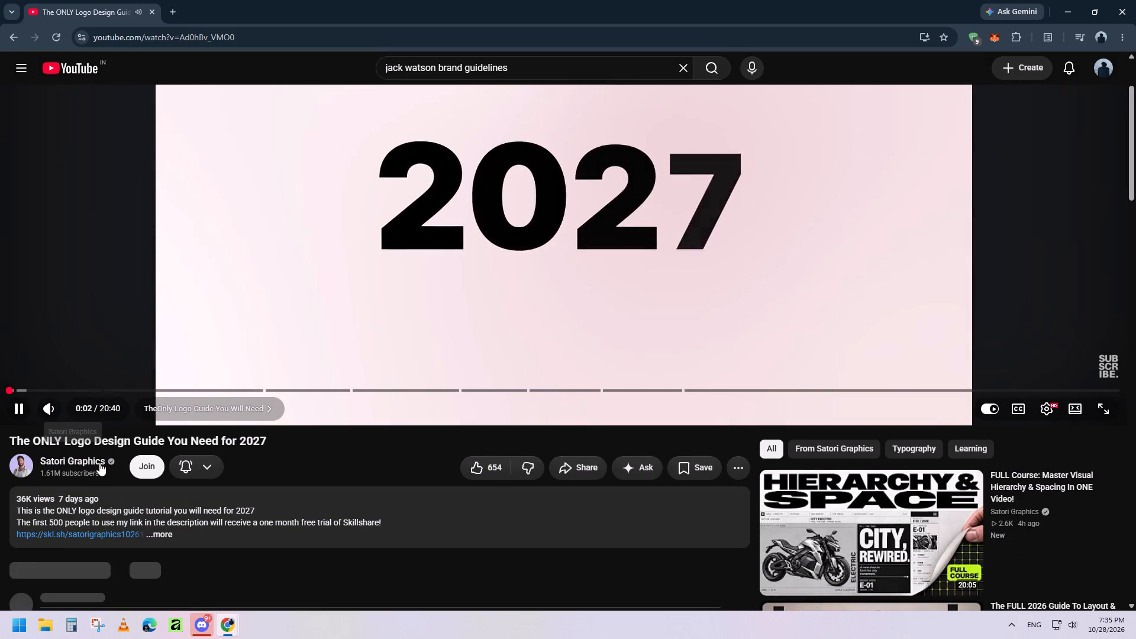
pyautogui.click(99, 463)
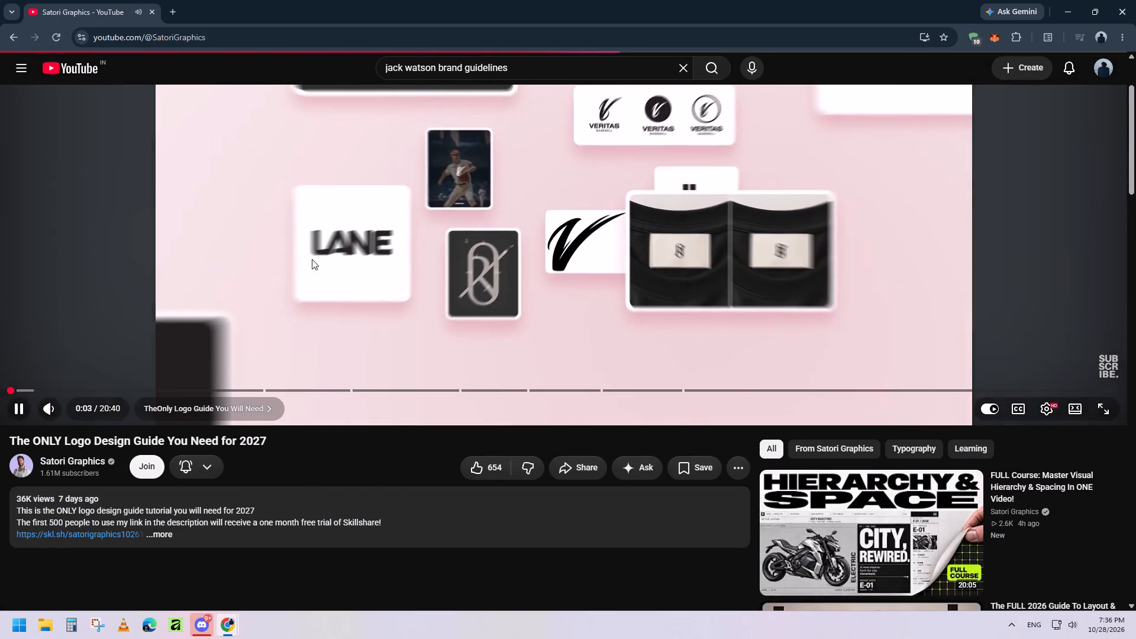
pyautogui.click(306, 368)
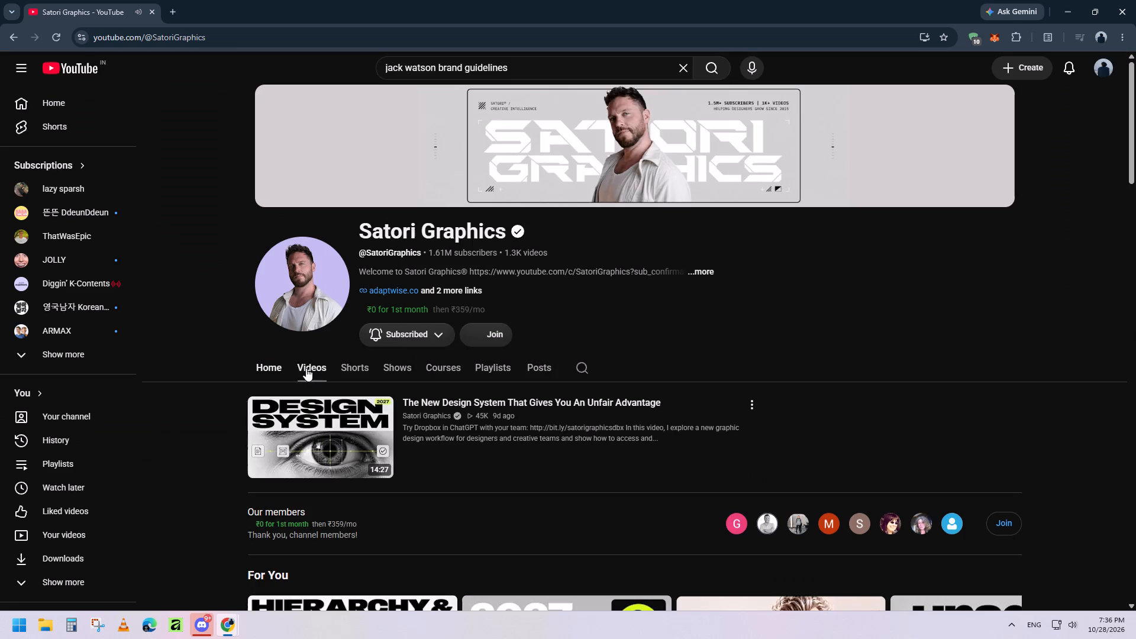
pyautogui.click(263, 369)
pyautogui.click(308, 369)
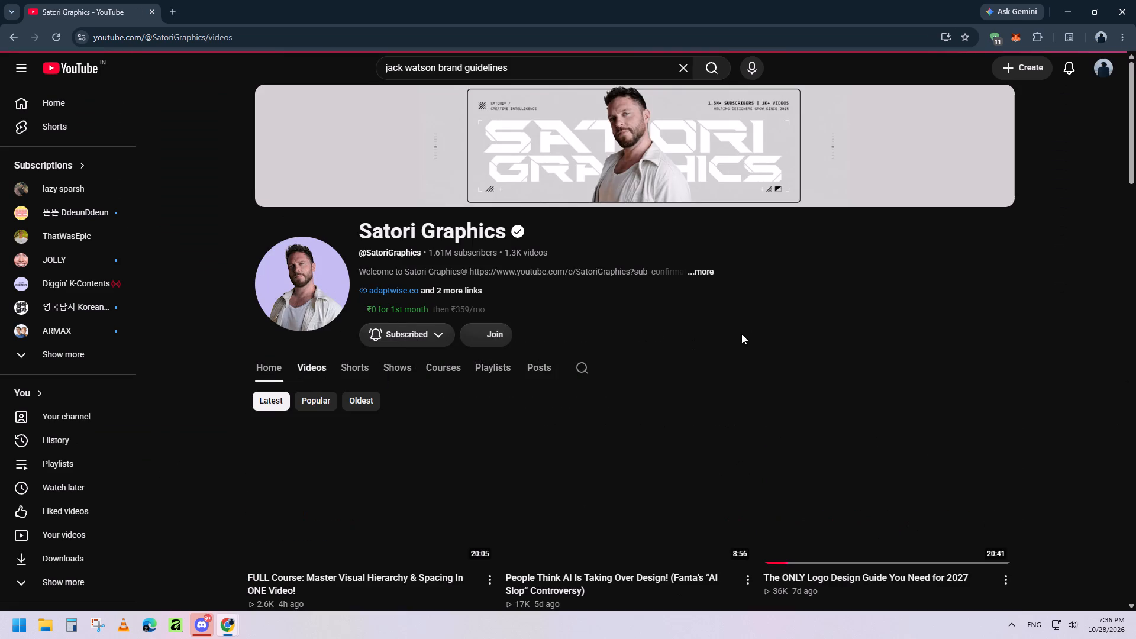
pyautogui.scroll(-1, 759, 308)
pyautogui.scroll(-2, 1065, 245)
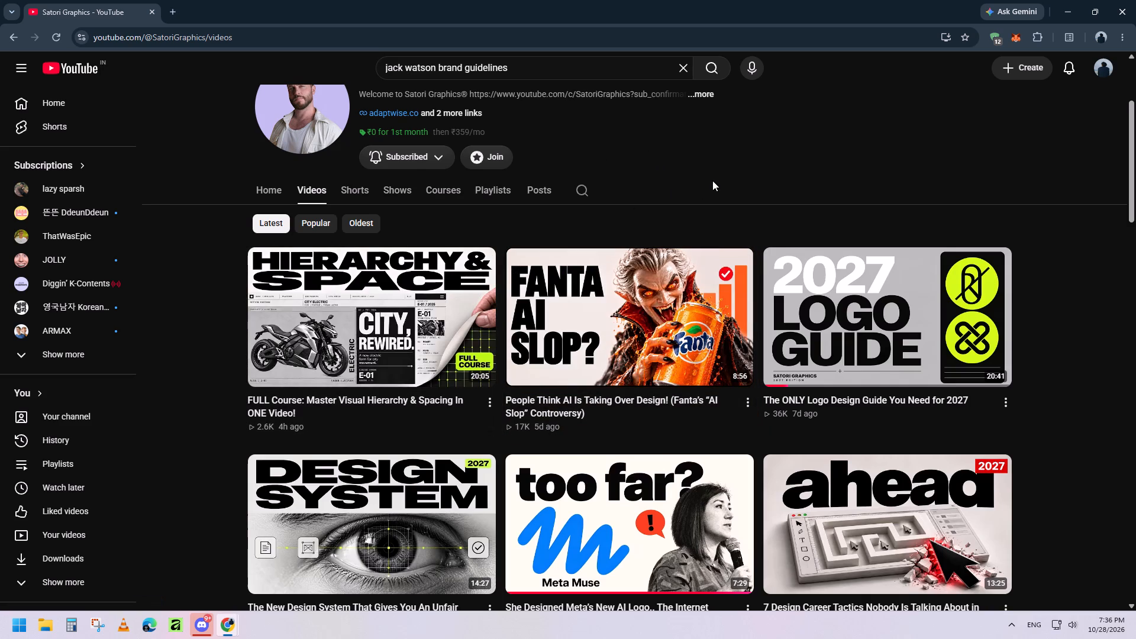
# Minimize the browser and launch Adobe Photoshop from the desktop.
pyautogui.click(1064, 0)
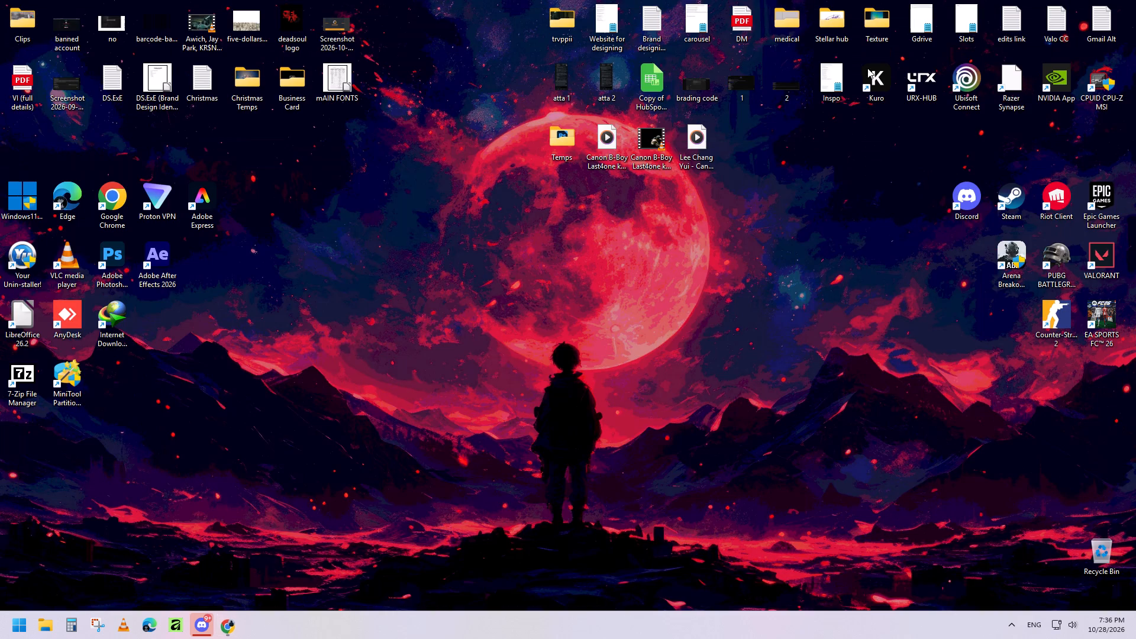
pyautogui.doubleClick(131, 255)
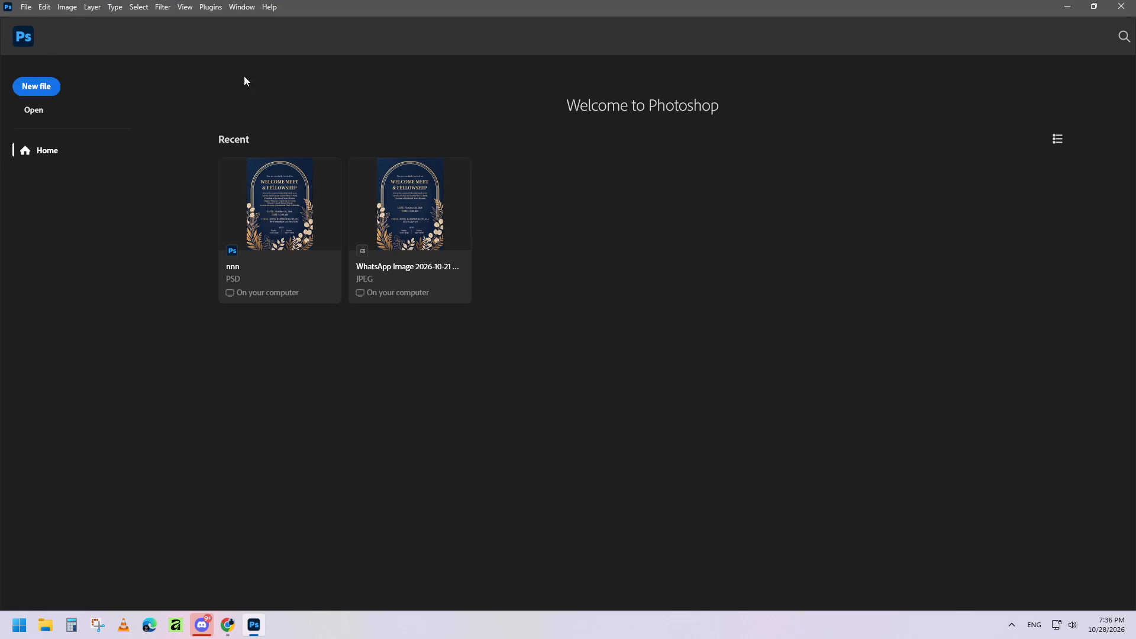
# Start creating a new Photoshop file.
pyautogui.click(44, 84)
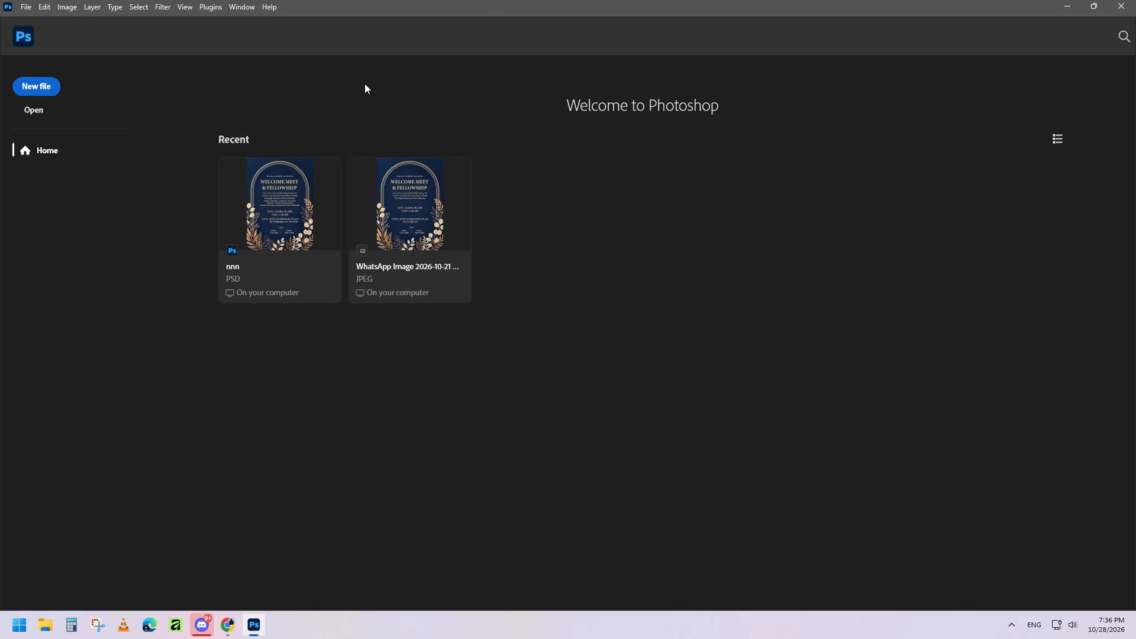
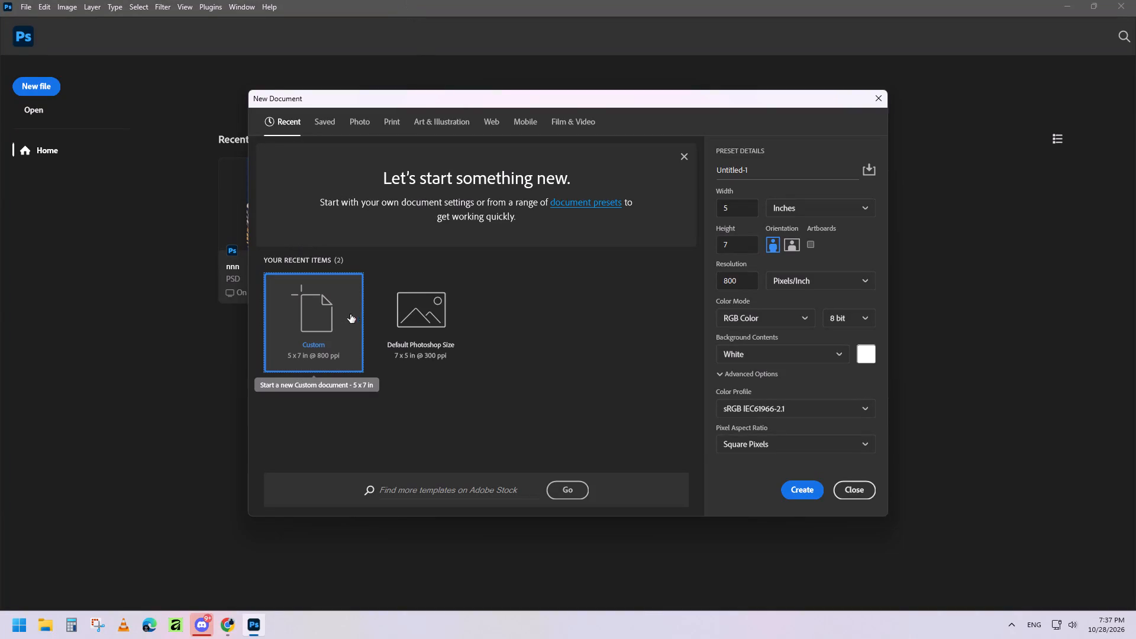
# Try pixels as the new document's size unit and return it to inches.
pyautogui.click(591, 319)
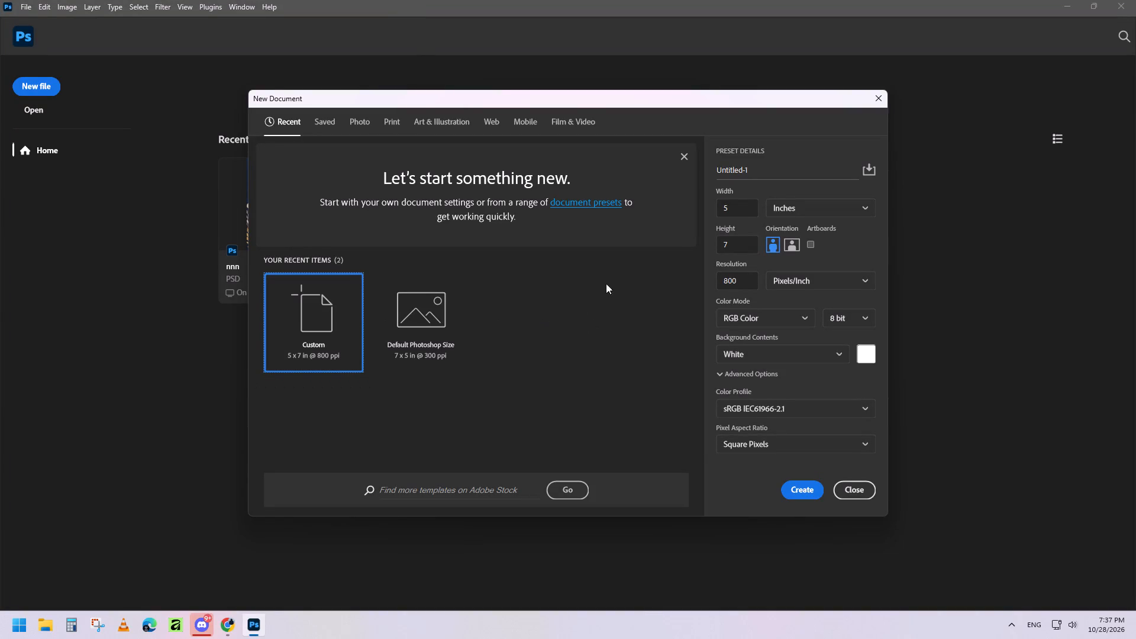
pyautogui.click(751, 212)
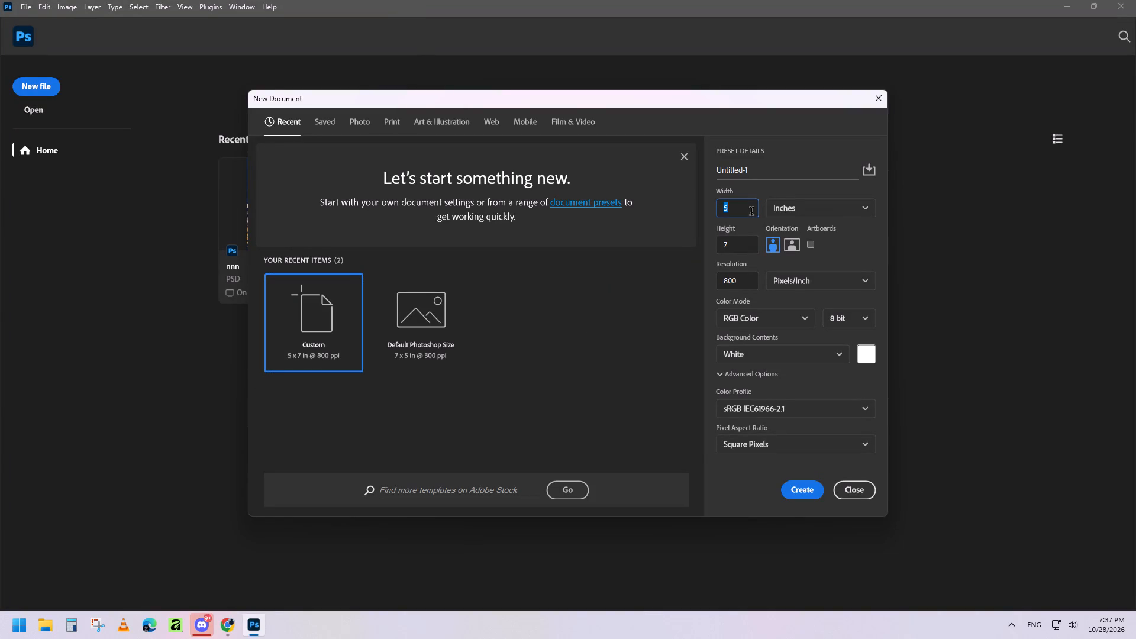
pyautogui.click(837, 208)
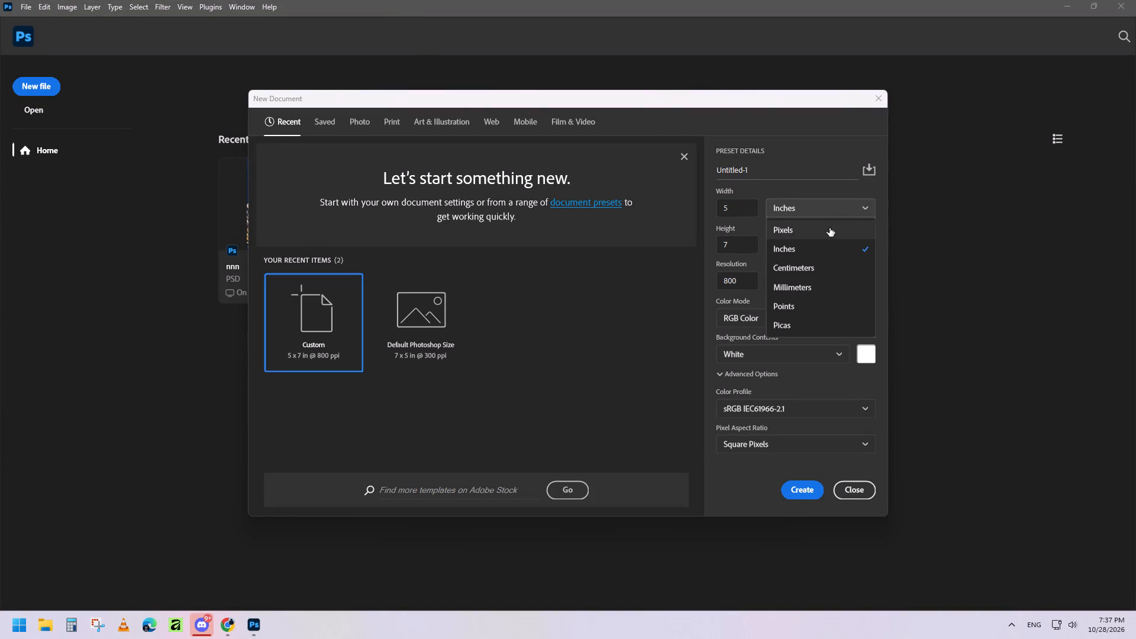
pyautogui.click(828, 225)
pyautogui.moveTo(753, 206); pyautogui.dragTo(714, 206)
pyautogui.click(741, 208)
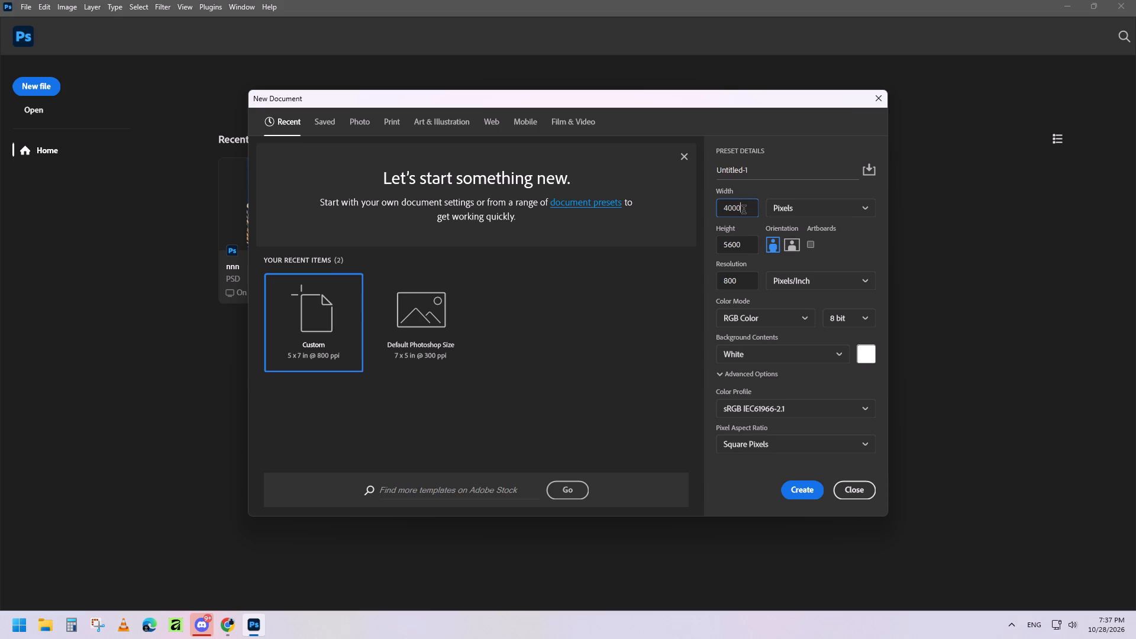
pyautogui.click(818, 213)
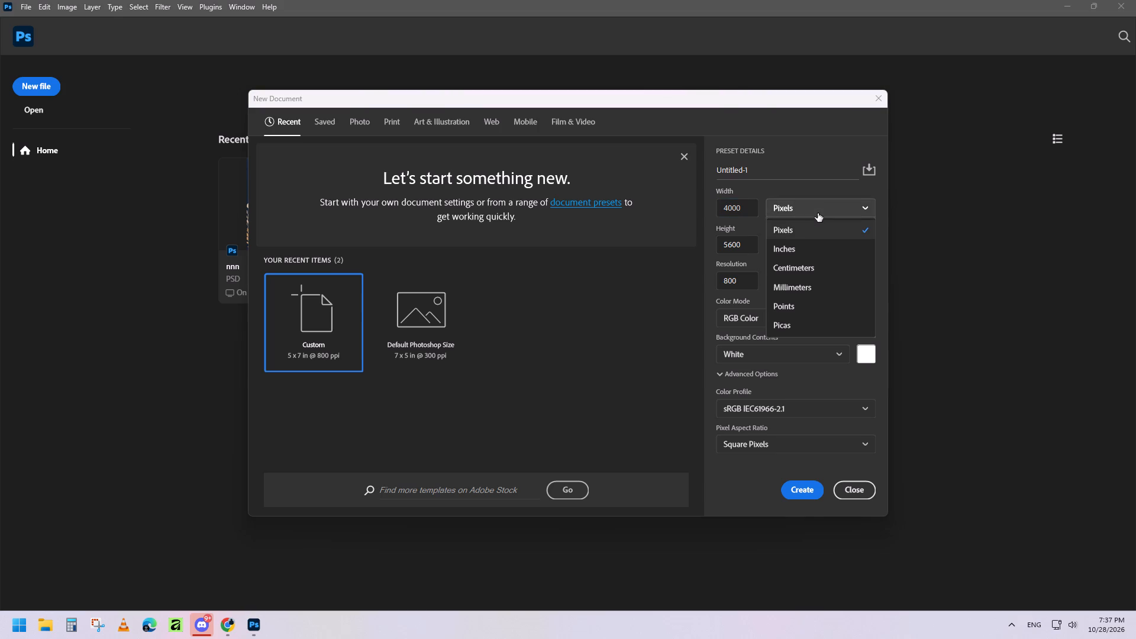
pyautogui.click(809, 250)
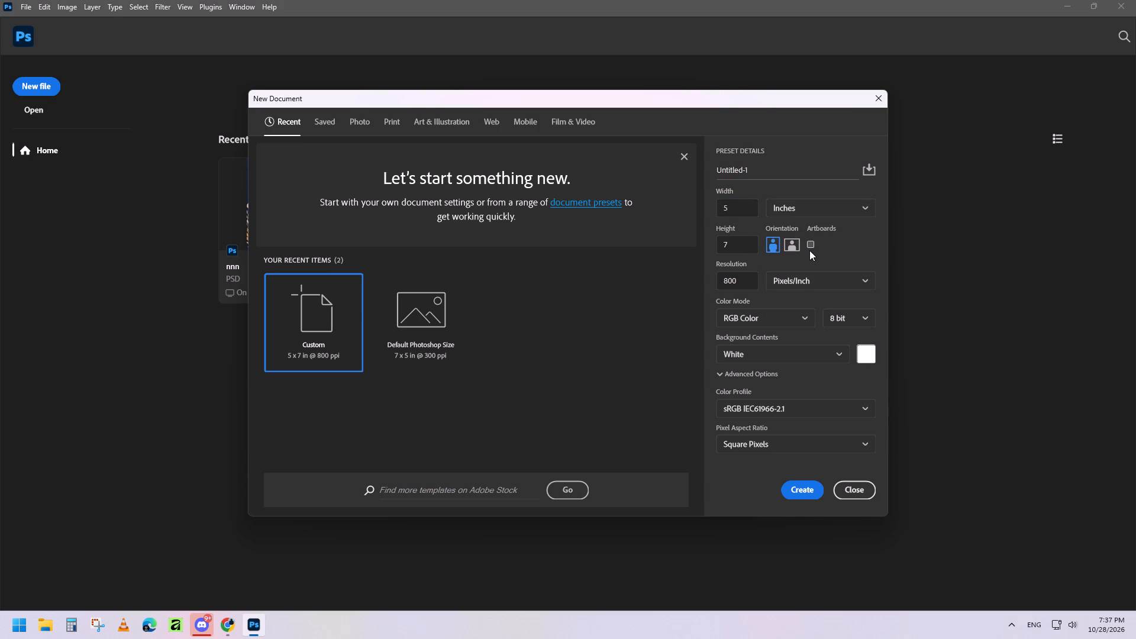
# Create the document at 5 x 7 inches, 800 pixels/inch, RGB Color, 8 bit, with a white background.
pyautogui.click(853, 318)
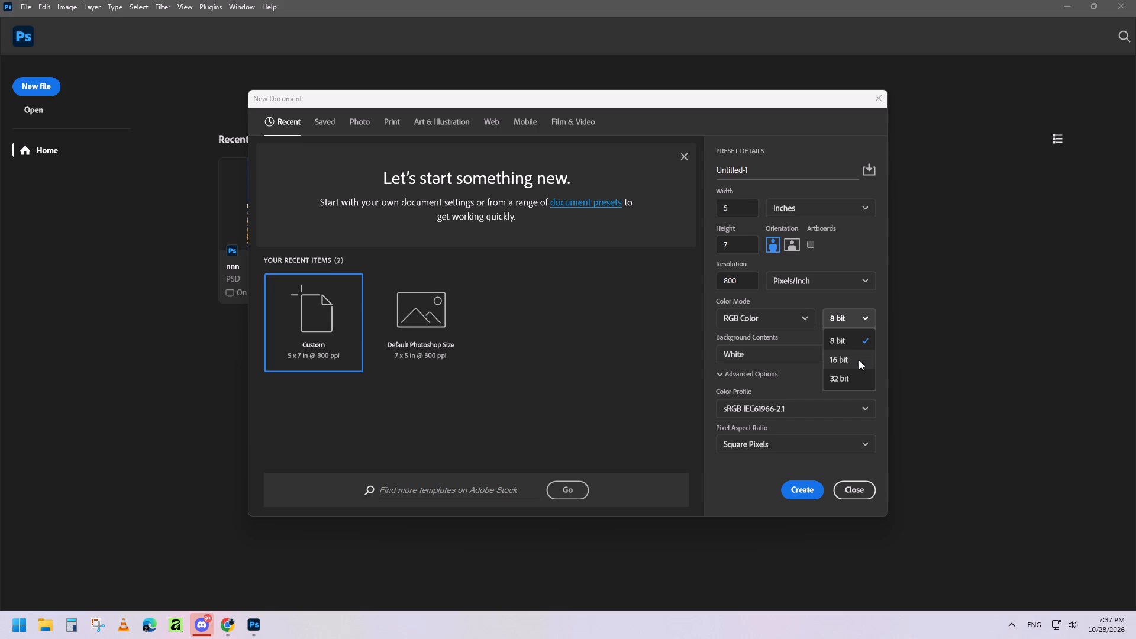
pyautogui.click(822, 297)
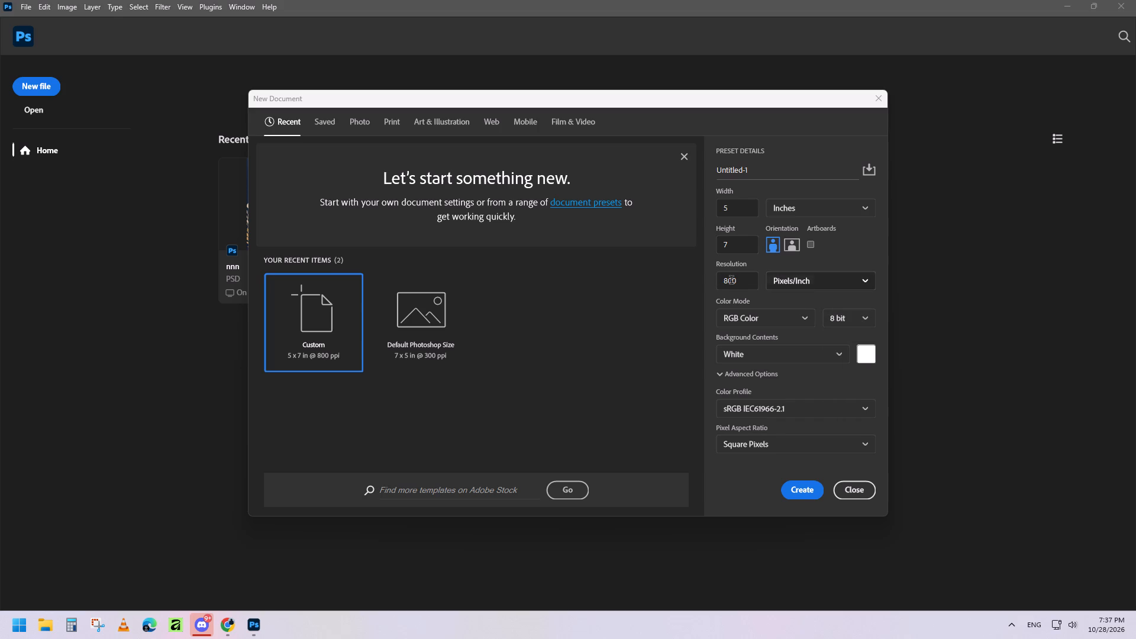
pyautogui.click(795, 281)
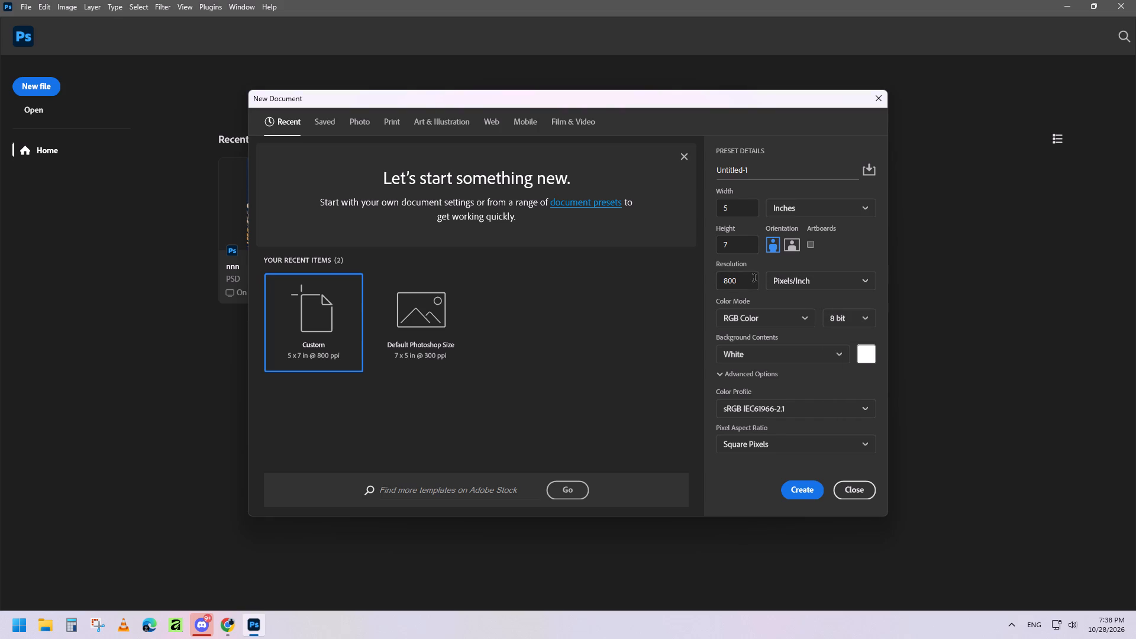
pyautogui.click(754, 279)
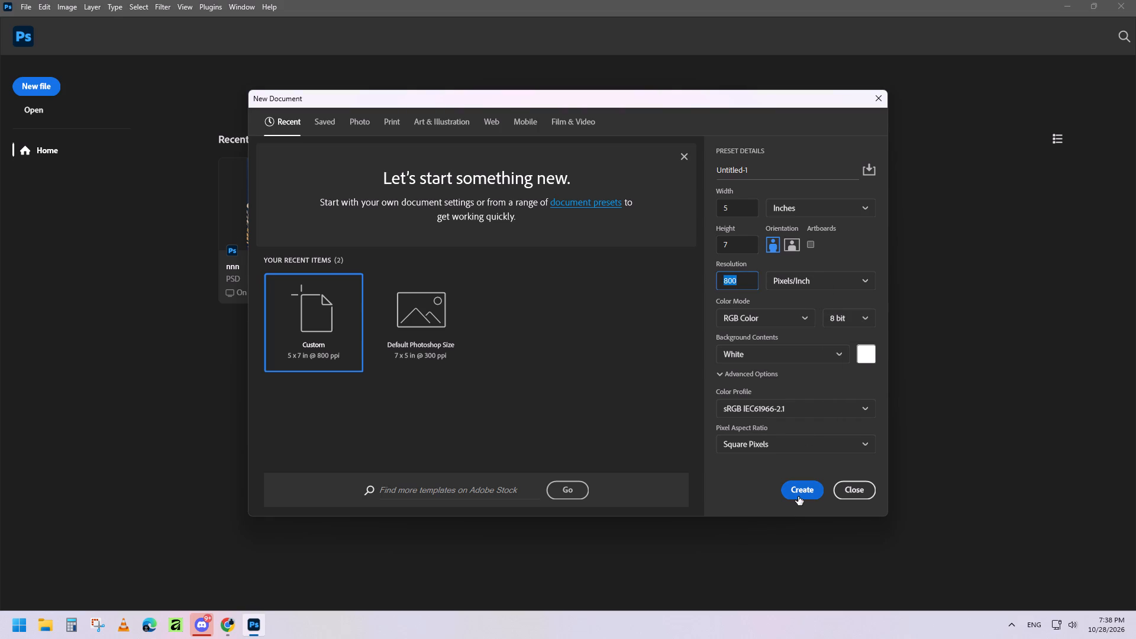
pyautogui.click(799, 495)
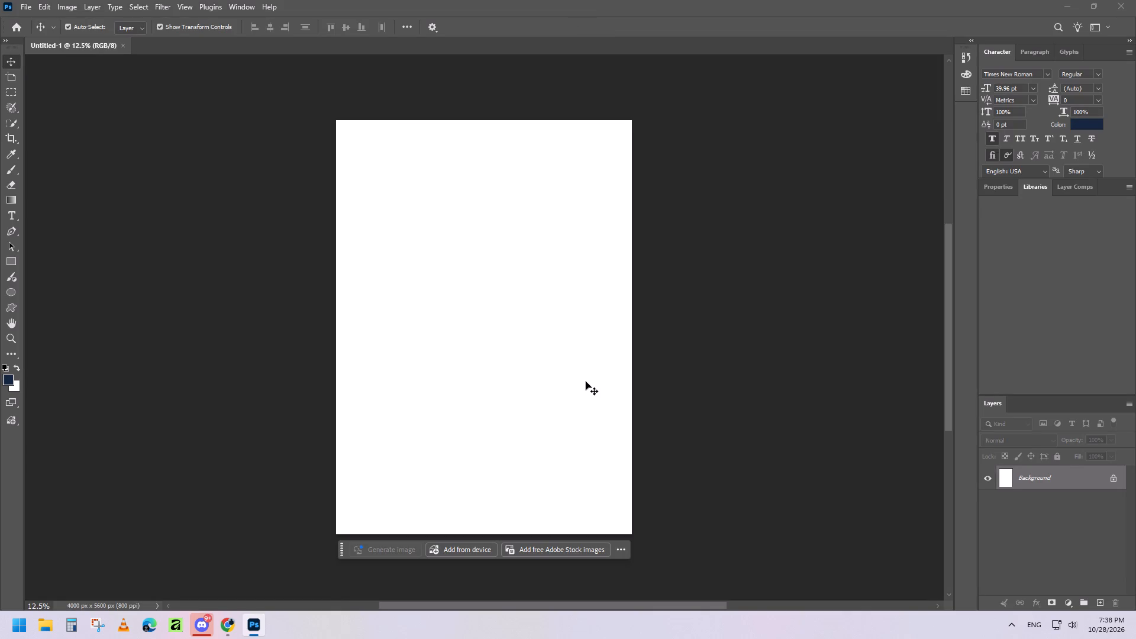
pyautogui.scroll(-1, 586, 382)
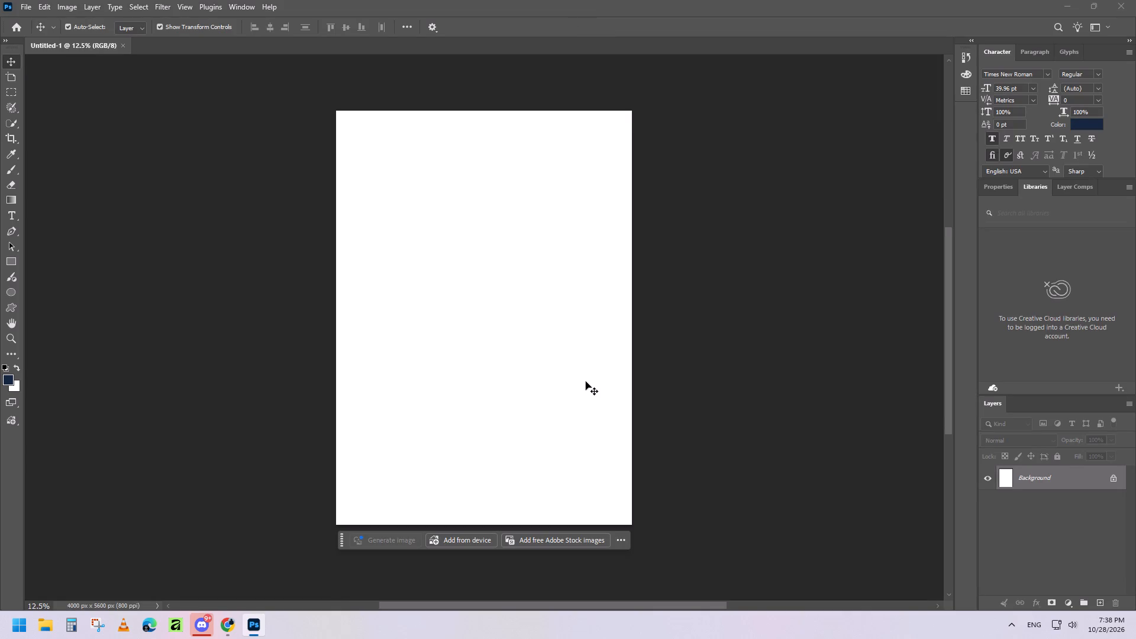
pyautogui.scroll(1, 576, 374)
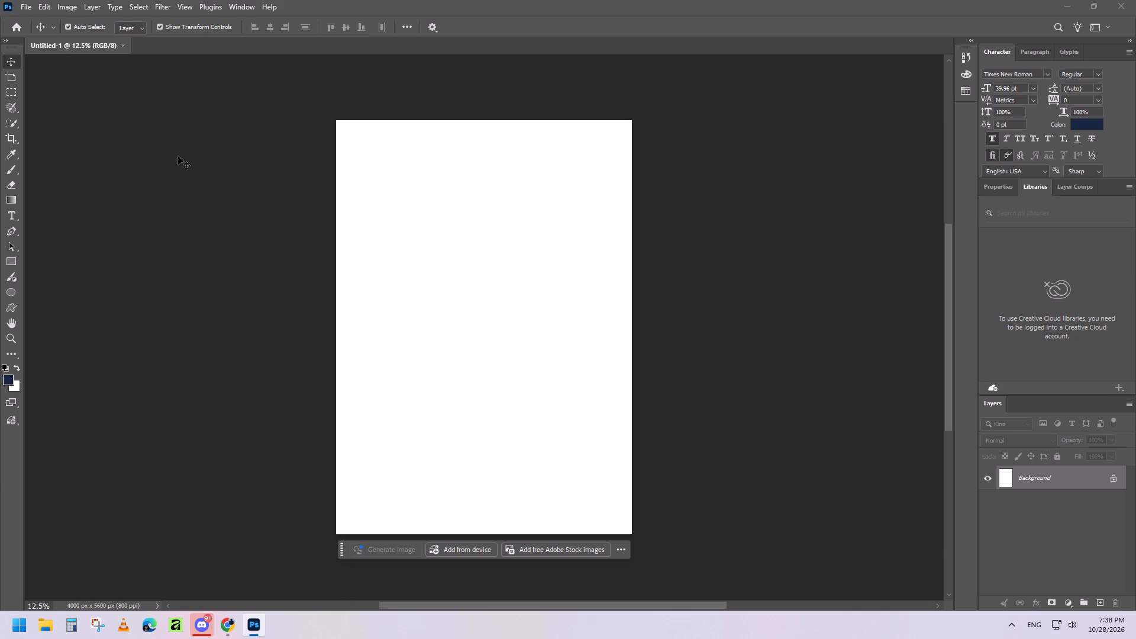
# Switch to File Explorer and open the Adobe folder on the 256GB SSD (D:) drive.
pyautogui.press('super+e')
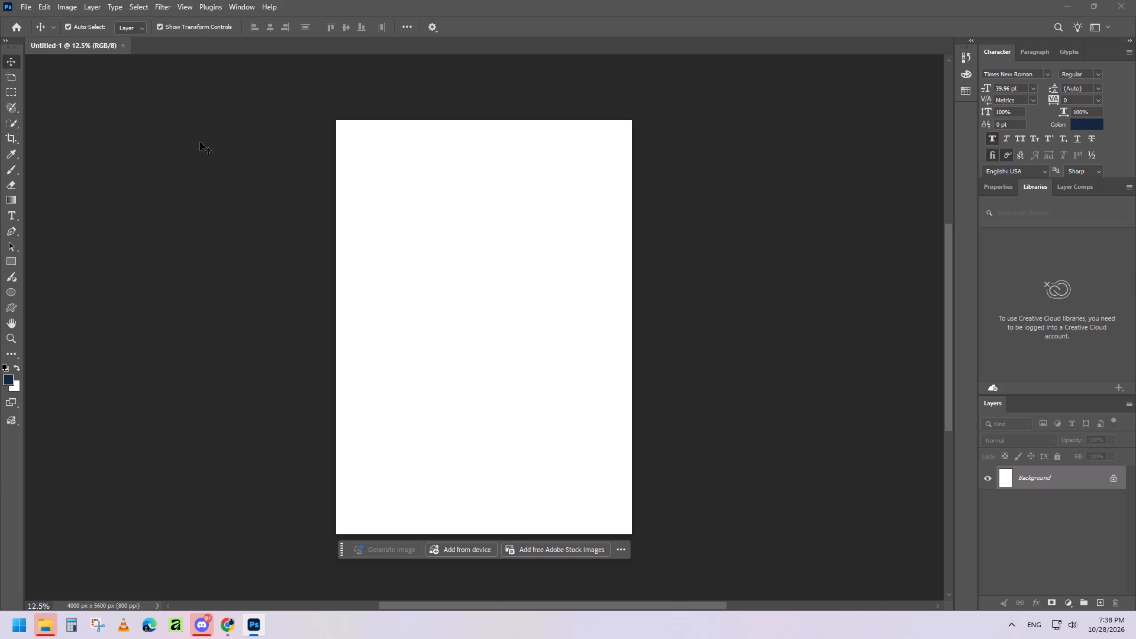
pyautogui.press('super+e')
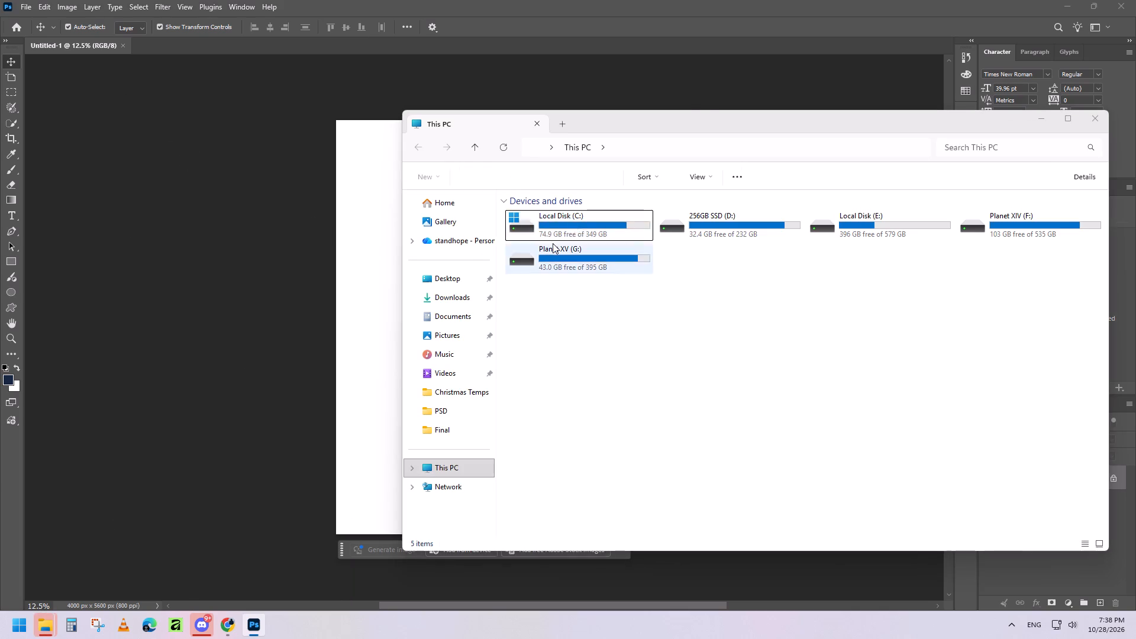
pyautogui.moveTo(705, 128); pyautogui.dragTo(651, 109)
pyautogui.doubleClick(672, 211)
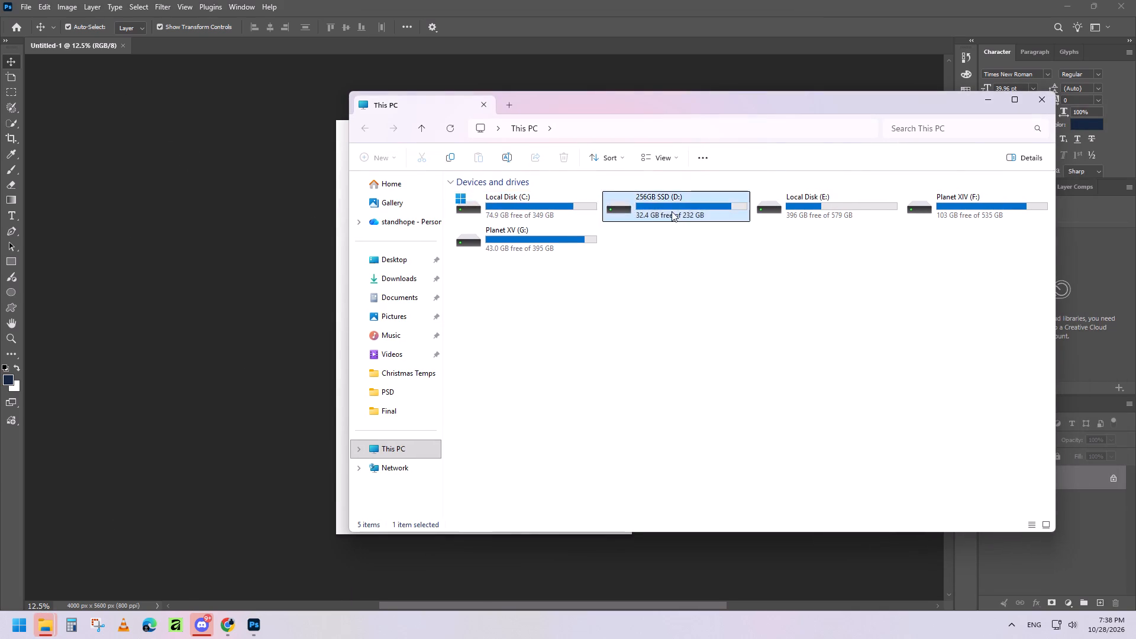
pyautogui.doubleClick(489, 198)
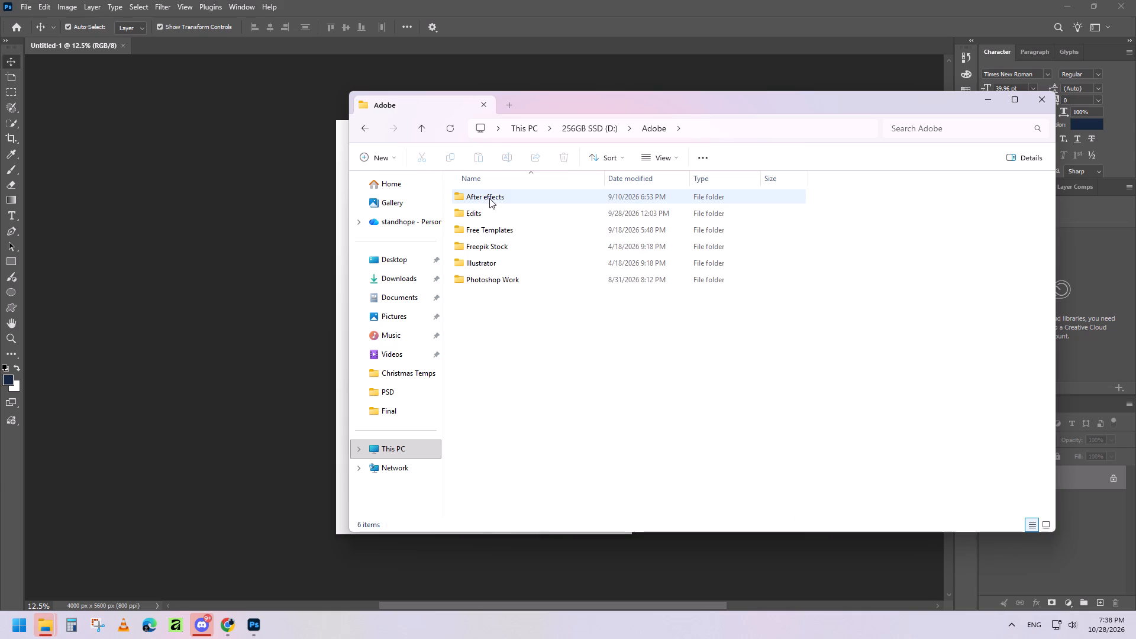
# Look through the Edits folder and Photoshop Work's class, Finished Work and Stuffs subfolders, returning to the Adobe folder.
pyautogui.doubleClick(500, 220)
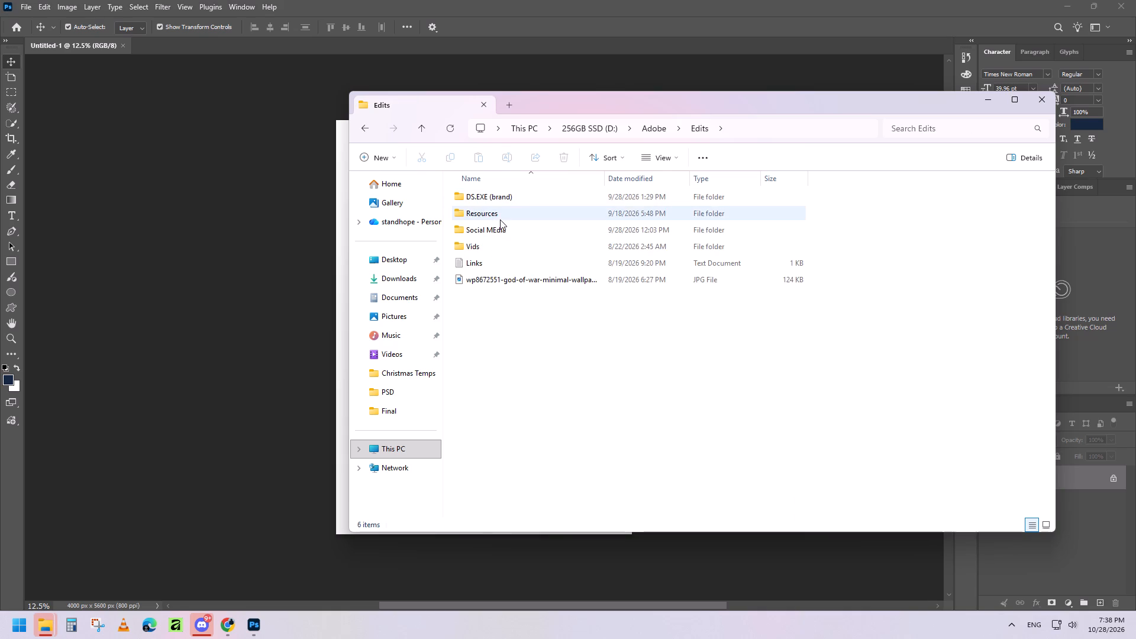
pyautogui.press('BackSpace')
pyautogui.doubleClick(530, 274)
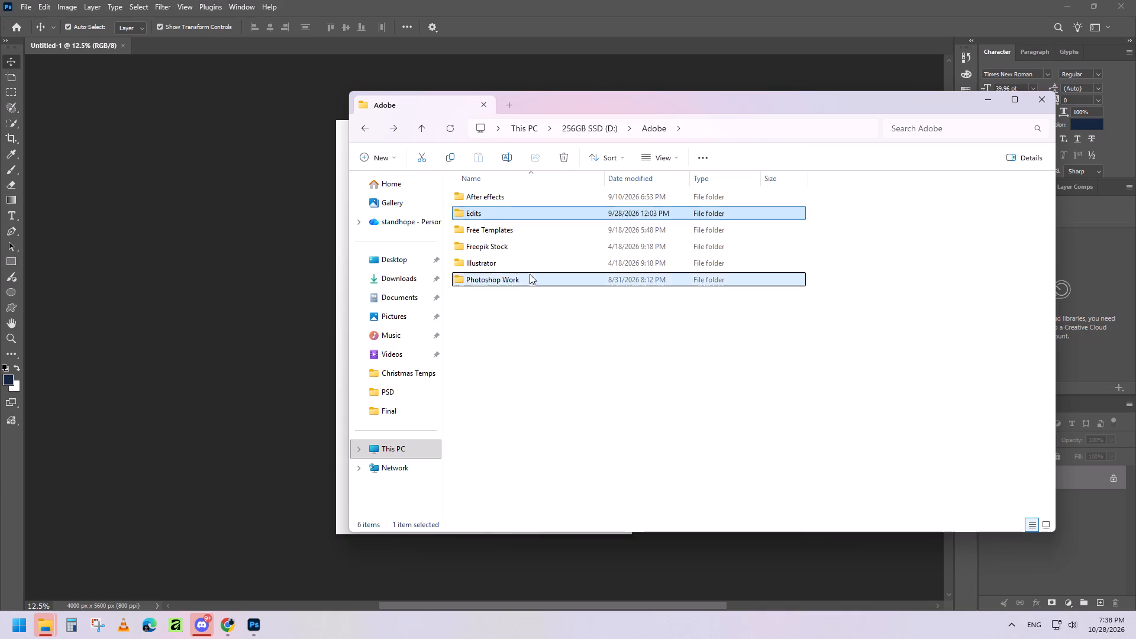
pyautogui.doubleClick(502, 201)
pyautogui.press('BackSpace')
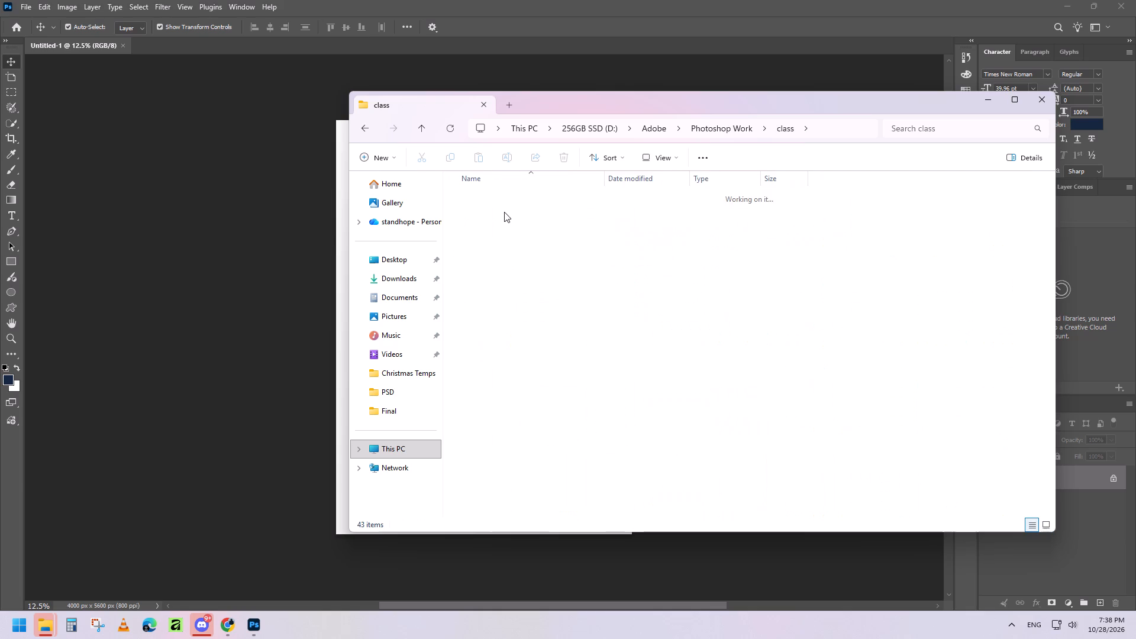
pyautogui.doubleClick(504, 212)
pyautogui.press('BackSpace')
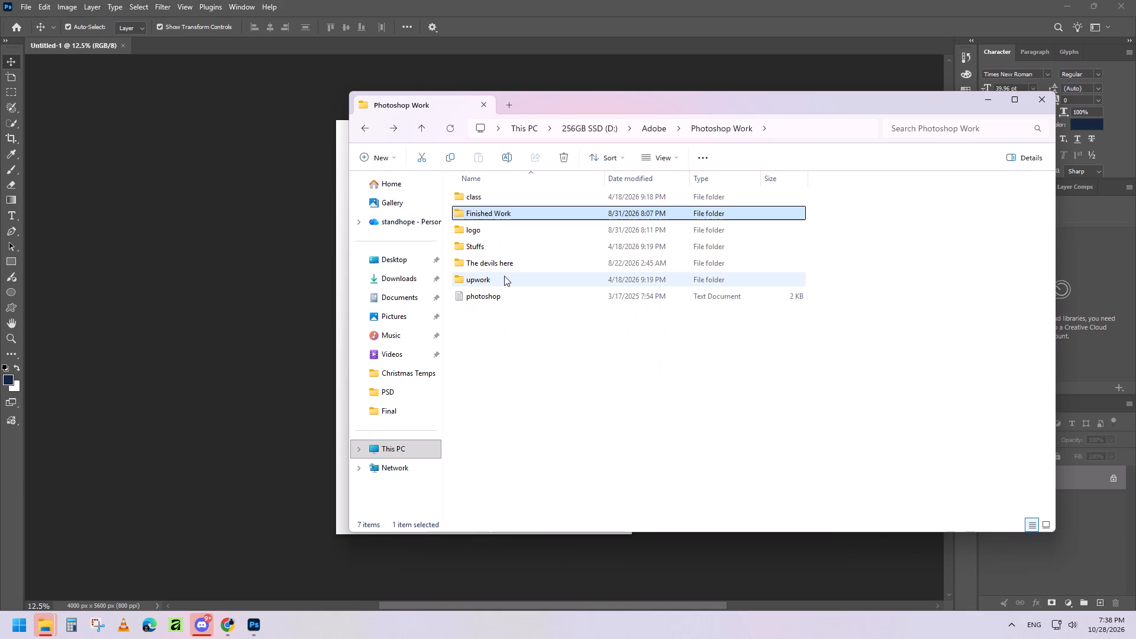
pyautogui.doubleClick(501, 251)
pyautogui.press('BackSpace')
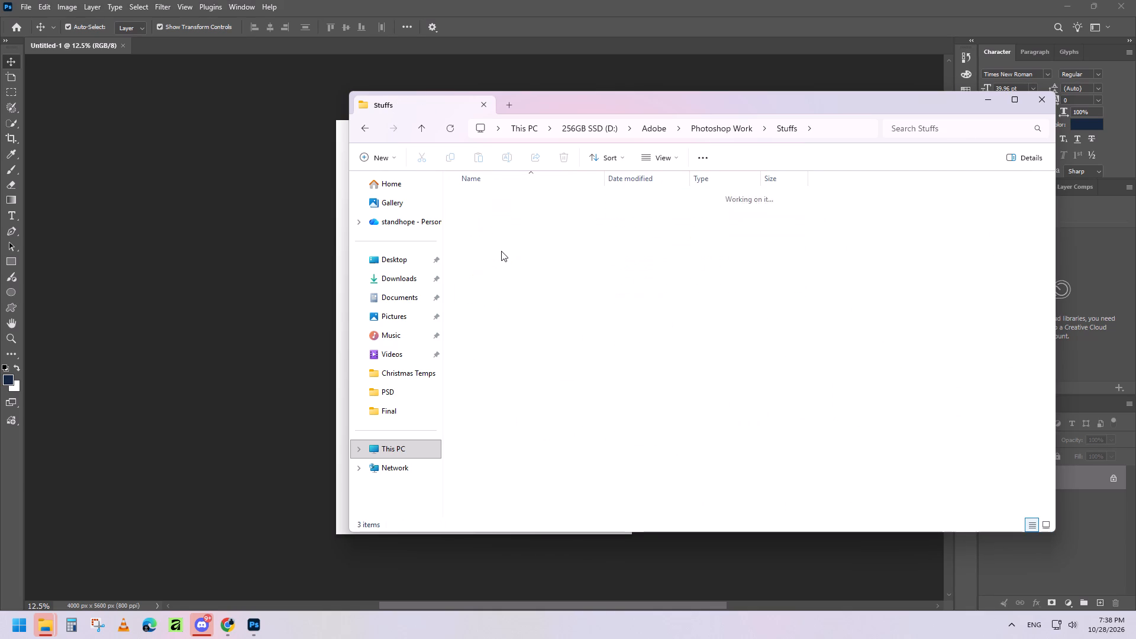
pyautogui.press('BackSpace')
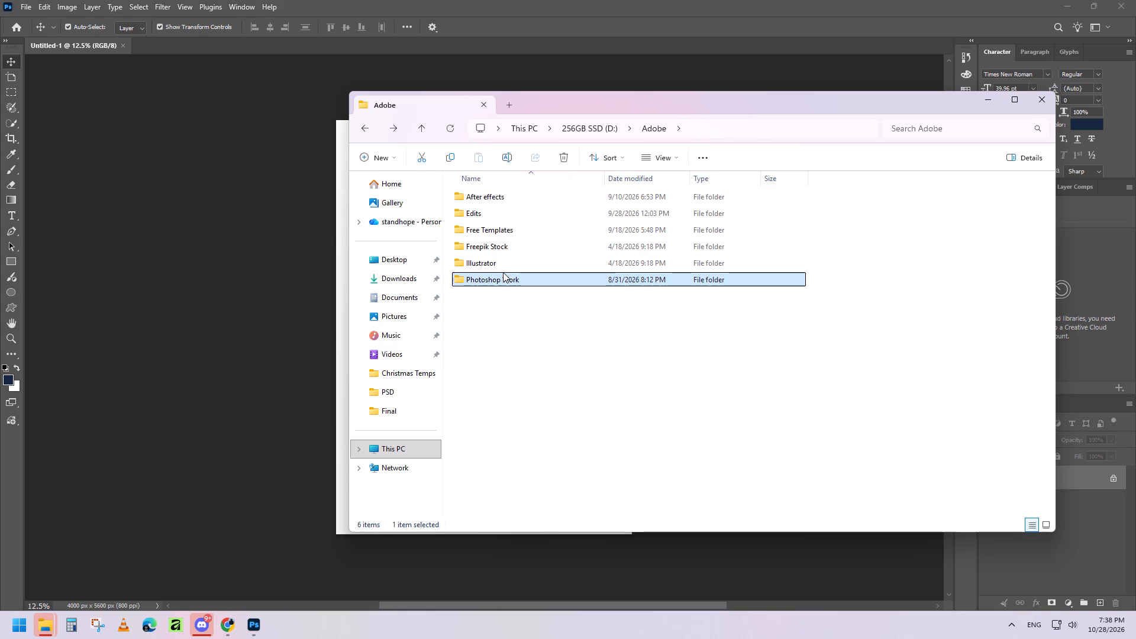
# Check the After effects folder and Edits' Vids subfolder, and open the Social MEdia folder inside Edits to examine its contents.
pyautogui.doubleClick(507, 197)
pyautogui.press('BackSpace')
pyautogui.doubleClick(510, 212)
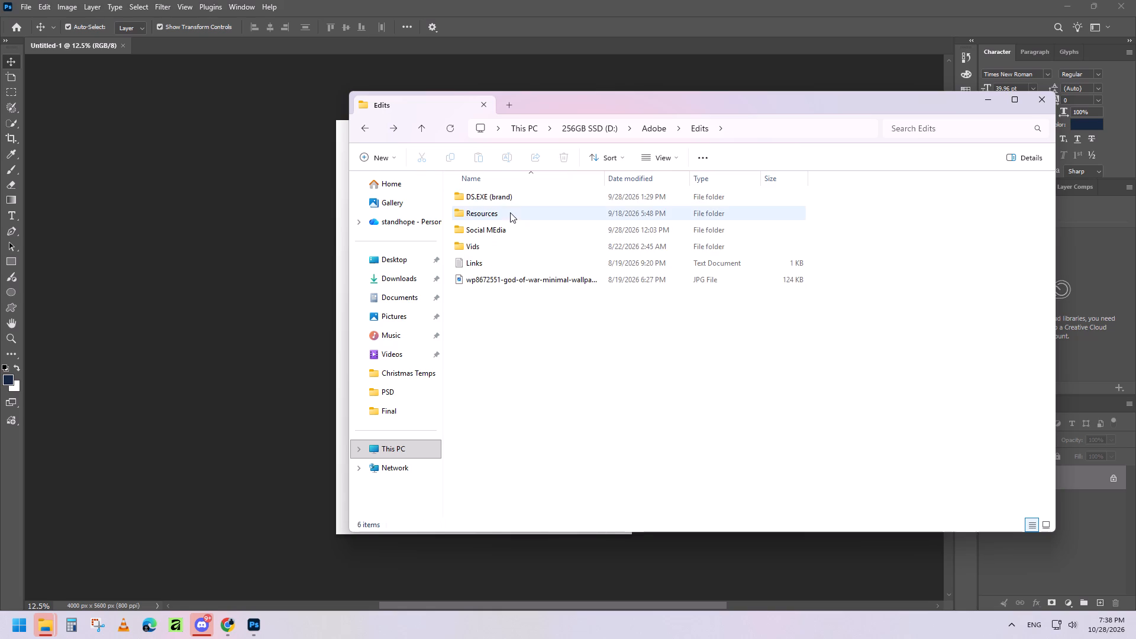
pyautogui.doubleClick(507, 245)
pyautogui.press('BackSpace')
pyautogui.doubleClick(511, 228)
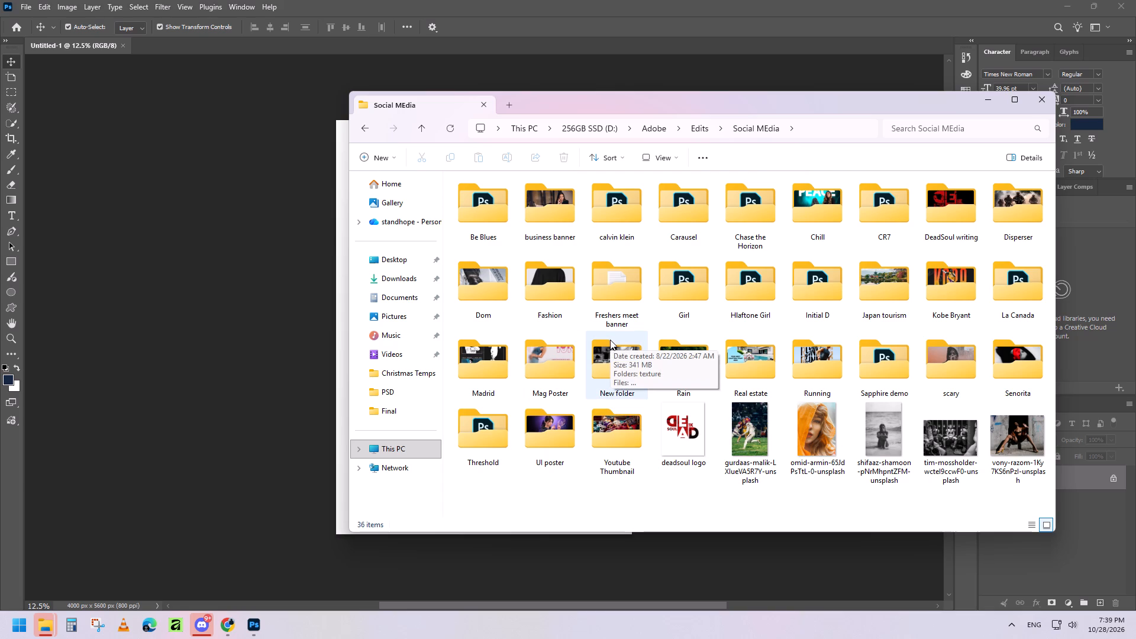
# Check the Resources and DS.EXE (brand) folders, and return to Social MEdia to look into its Girl folder.
pyautogui.press('BackSpace')
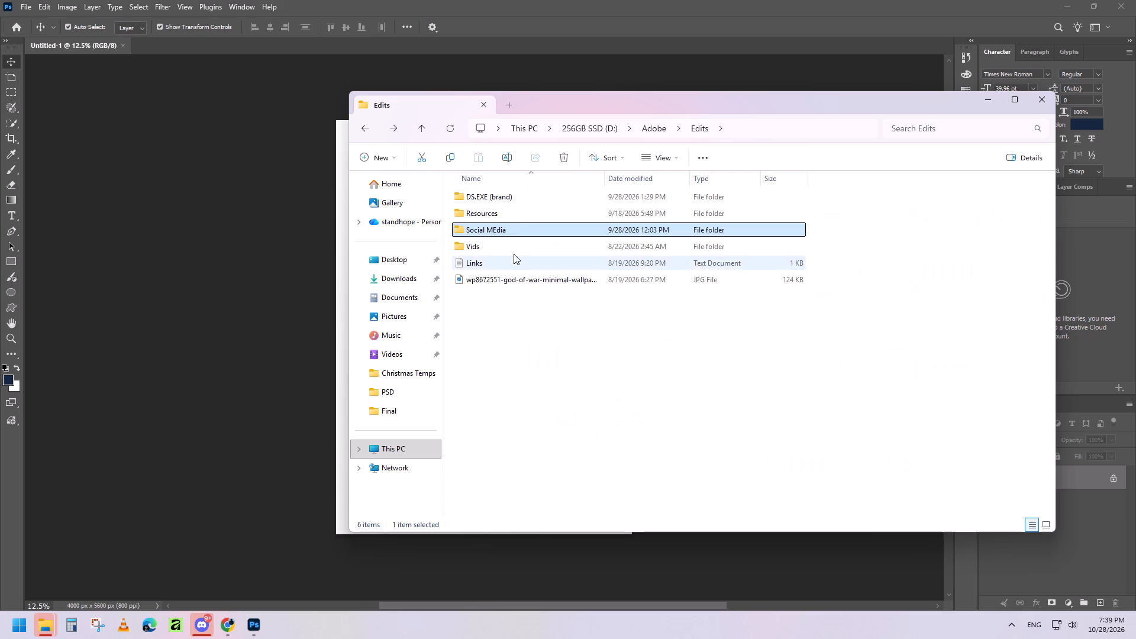
pyautogui.doubleClick(513, 218)
pyautogui.press('BackSpace')
pyautogui.doubleClick(522, 201)
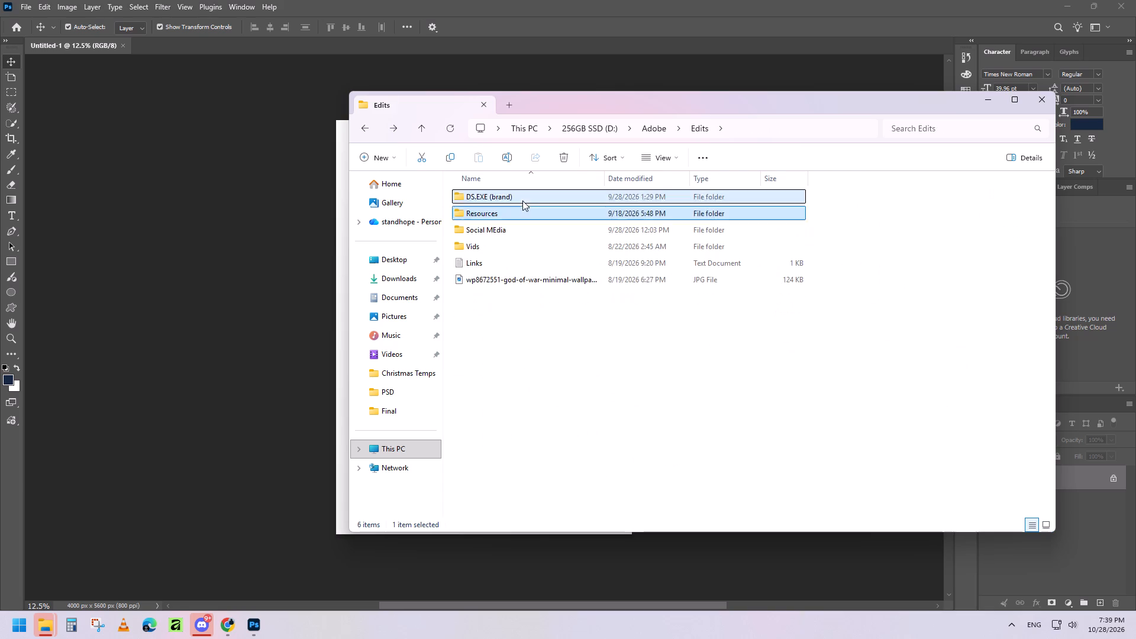
pyautogui.press('BackSpace')
pyautogui.doubleClick(520, 229)
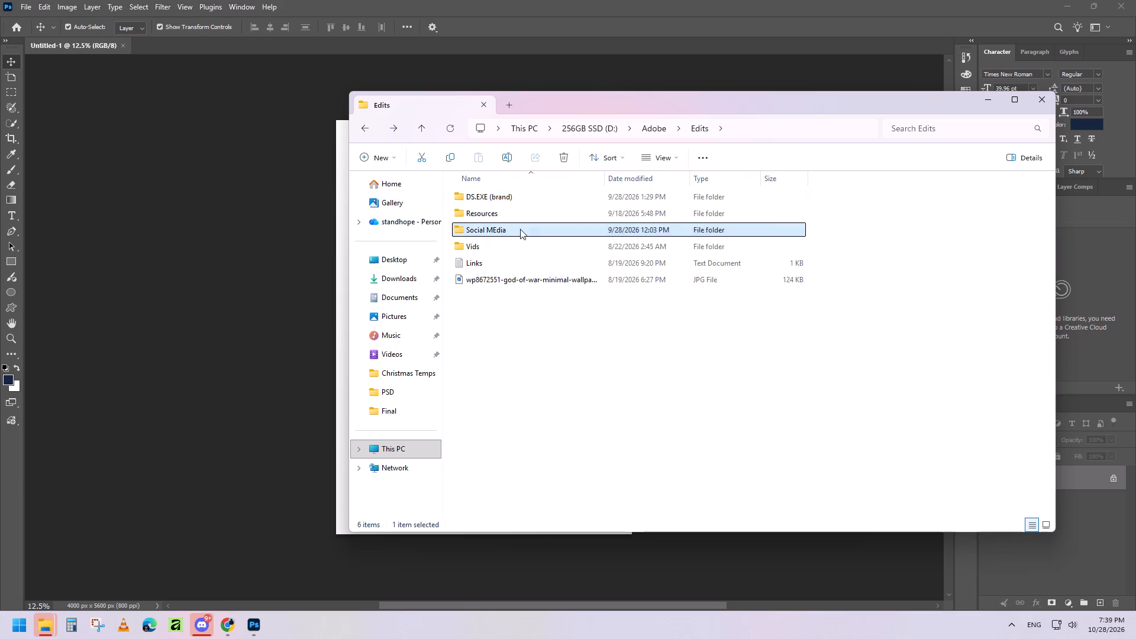
pyautogui.doubleClick(692, 301)
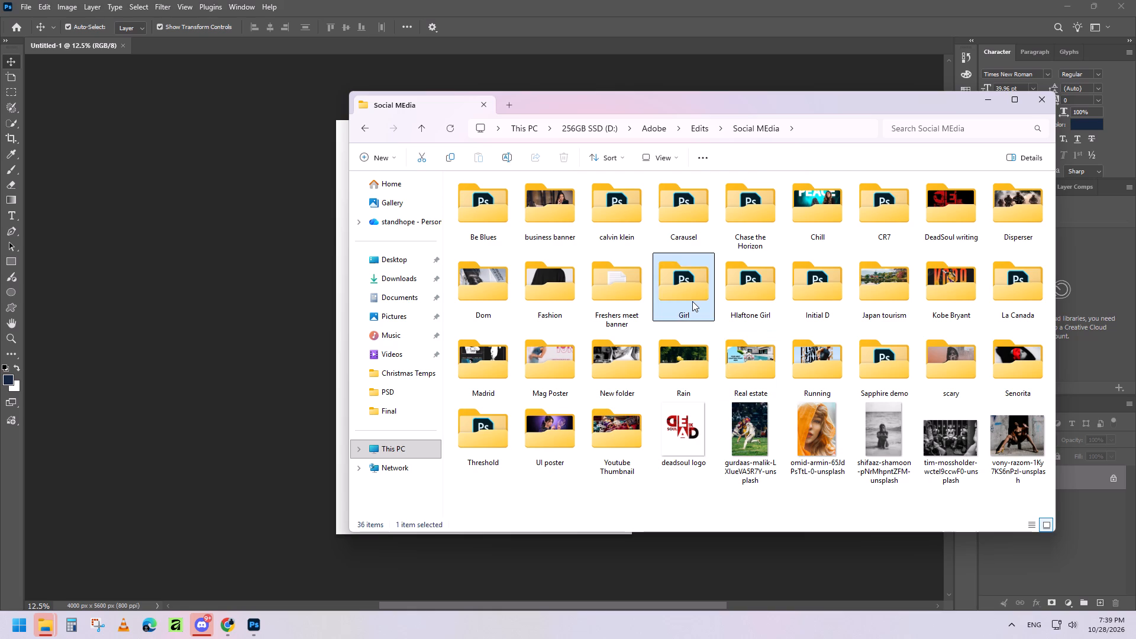
pyautogui.press('BackSpace')
# Examine the seated beach woman, American football and crouching dancer photos in the Social MEdia folder at full size.
pyautogui.doubleClick(890, 431)
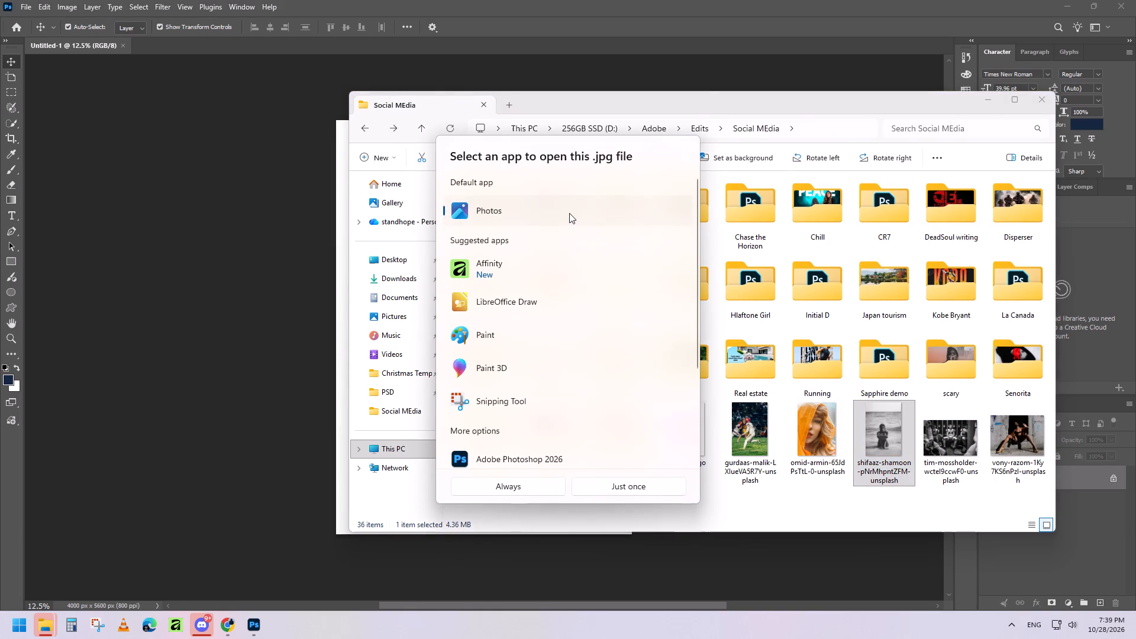
pyautogui.click(569, 213)
pyautogui.doubleClick(556, 212)
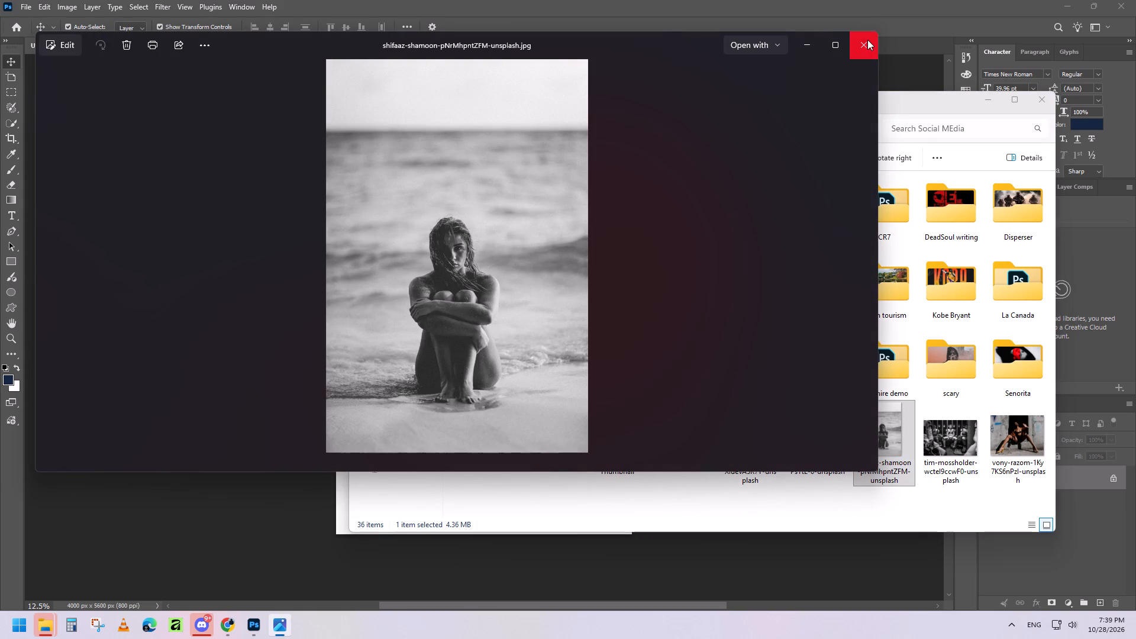
pyautogui.click(867, 40)
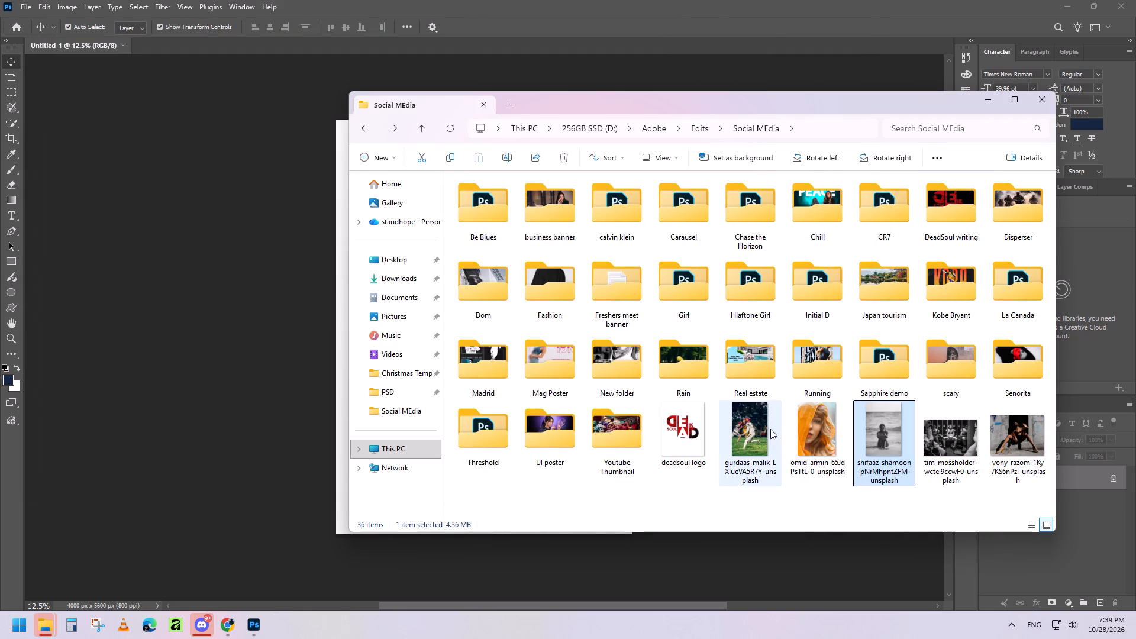
pyautogui.doubleClick(759, 427)
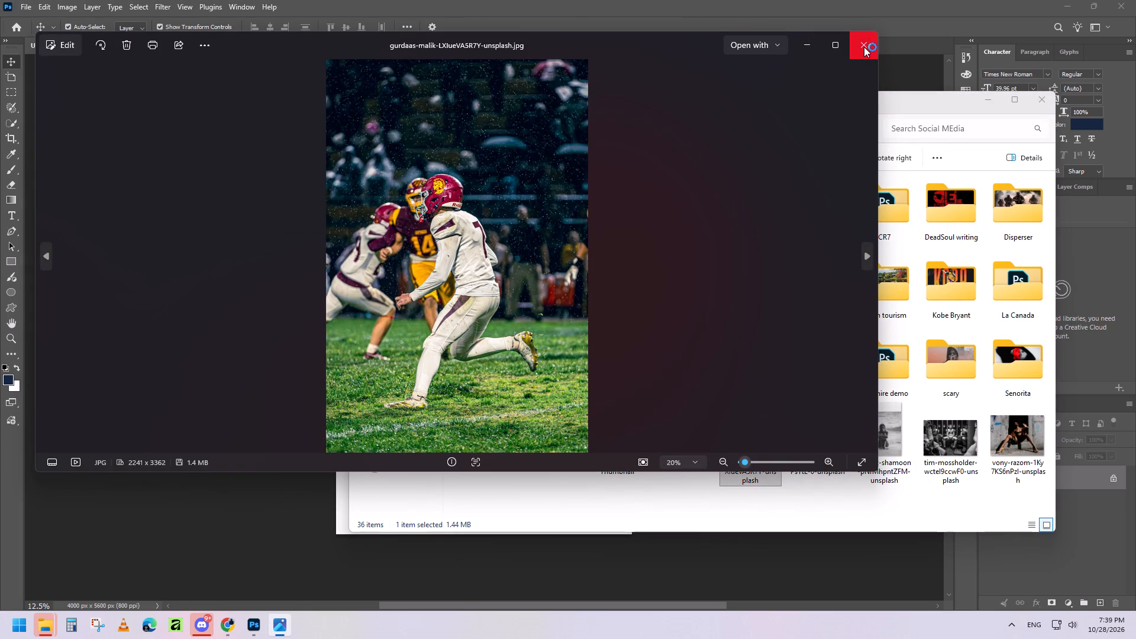
pyautogui.click(864, 47)
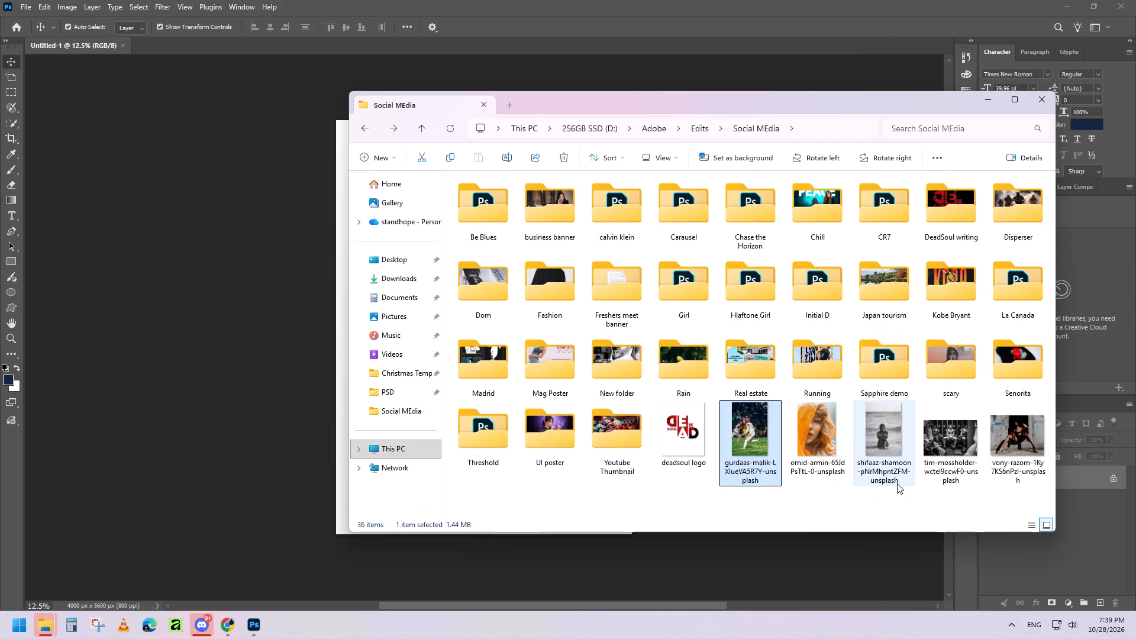
pyautogui.doubleClick(999, 435)
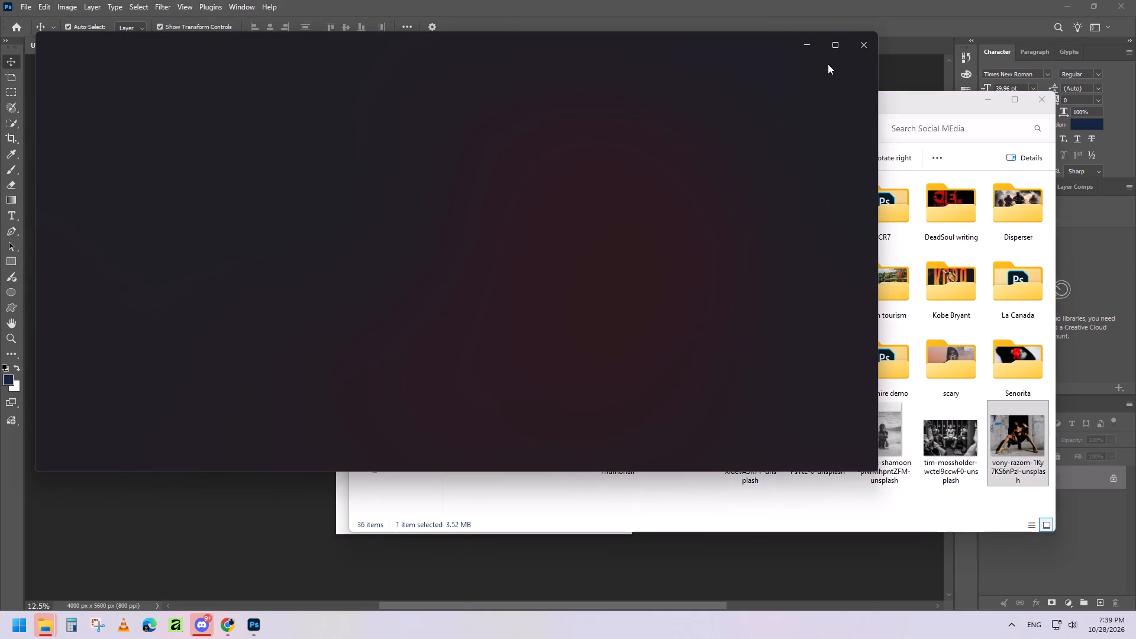
pyautogui.click(866, 43)
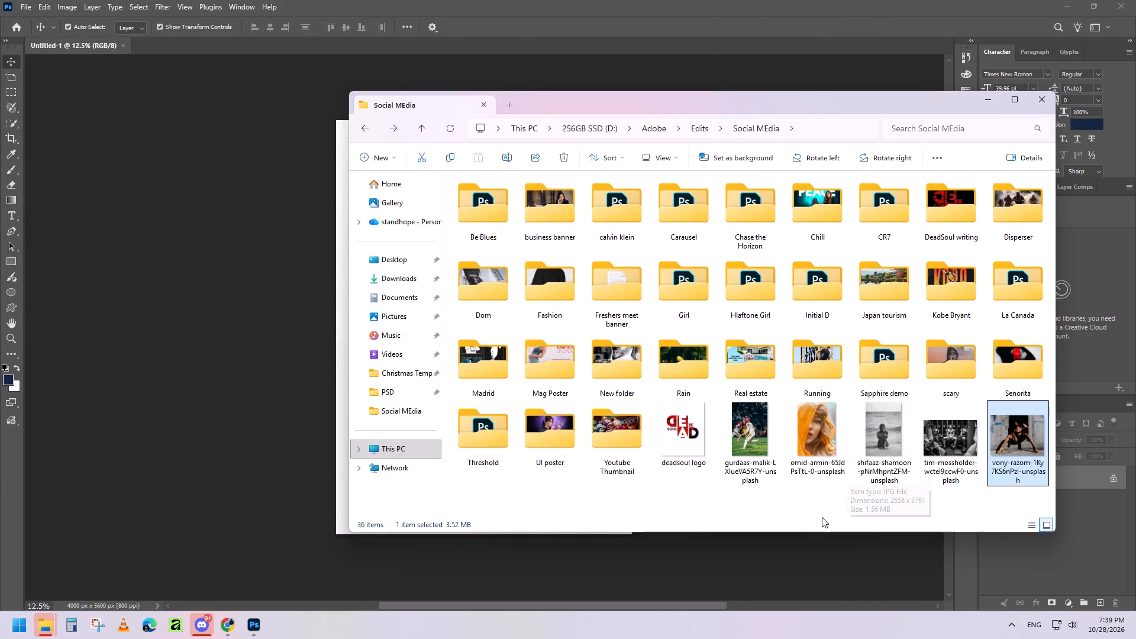
pyautogui.click(794, 489)
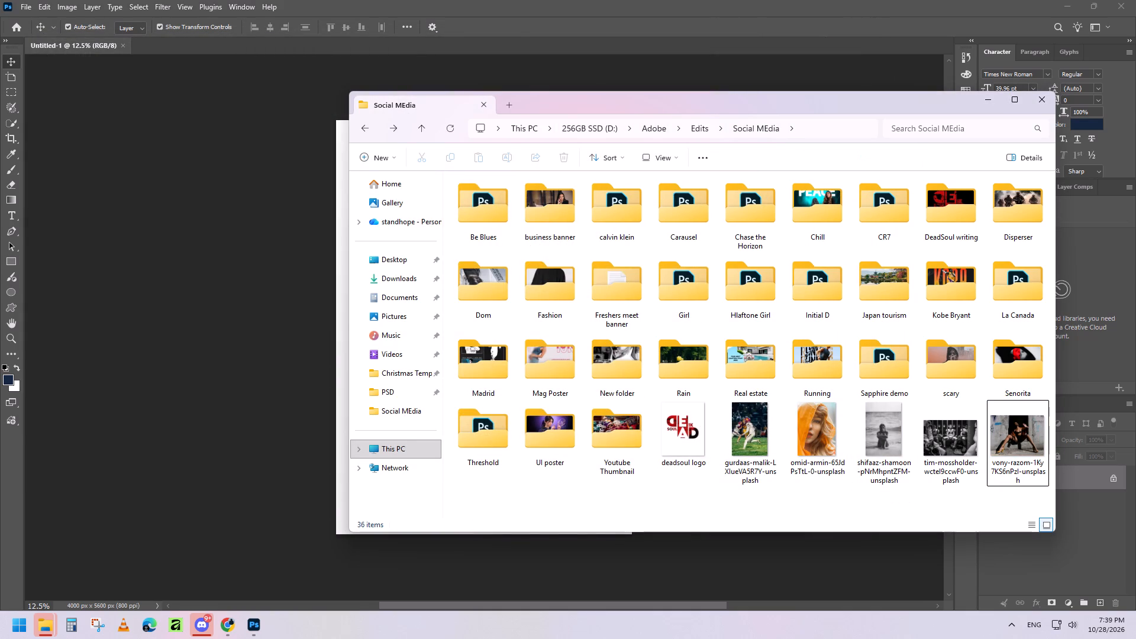
# Place the American football player photo from the Social MEdia folder into the untitled Photoshop document.
pyautogui.moveTo(867, 102); pyautogui.dragTo(964, 88)
pyautogui.moveTo(851, 415); pyautogui.dragTo(393, 313)
pyautogui.click(47, 626)
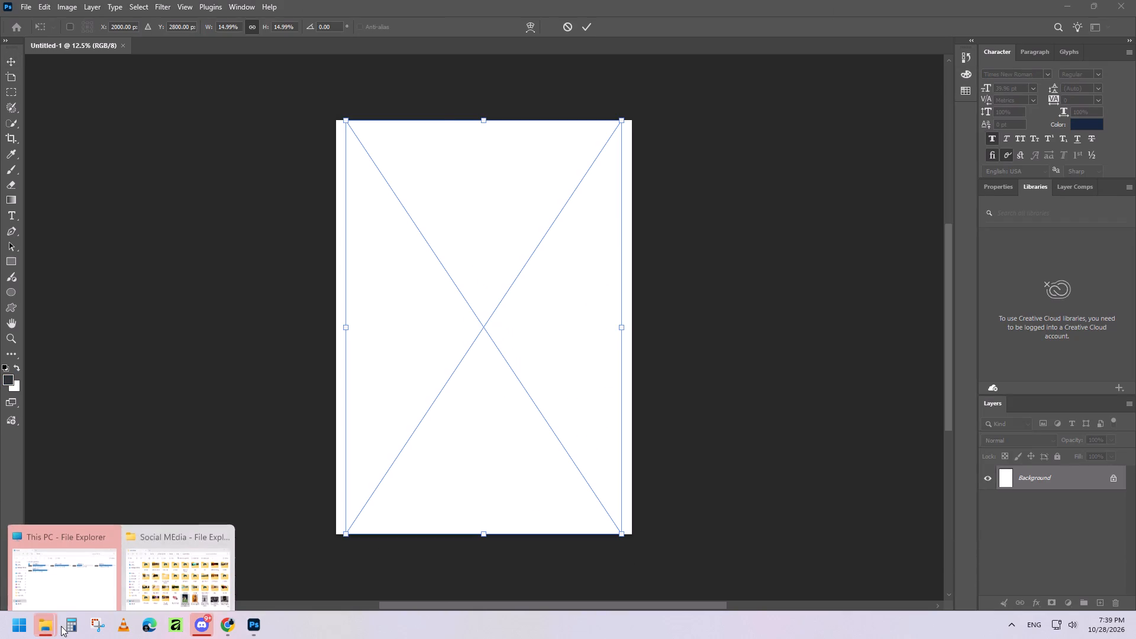
pyautogui.click(182, 566)
pyautogui.moveTo(884, 91); pyautogui.dragTo(673, 91)
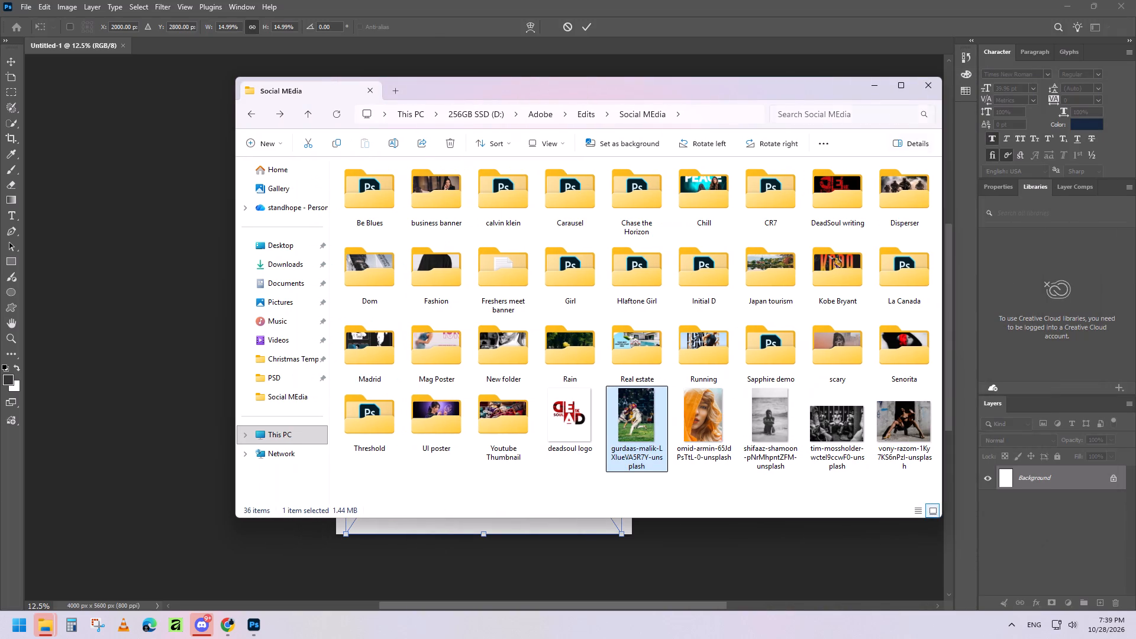
pyautogui.click(867, 86)
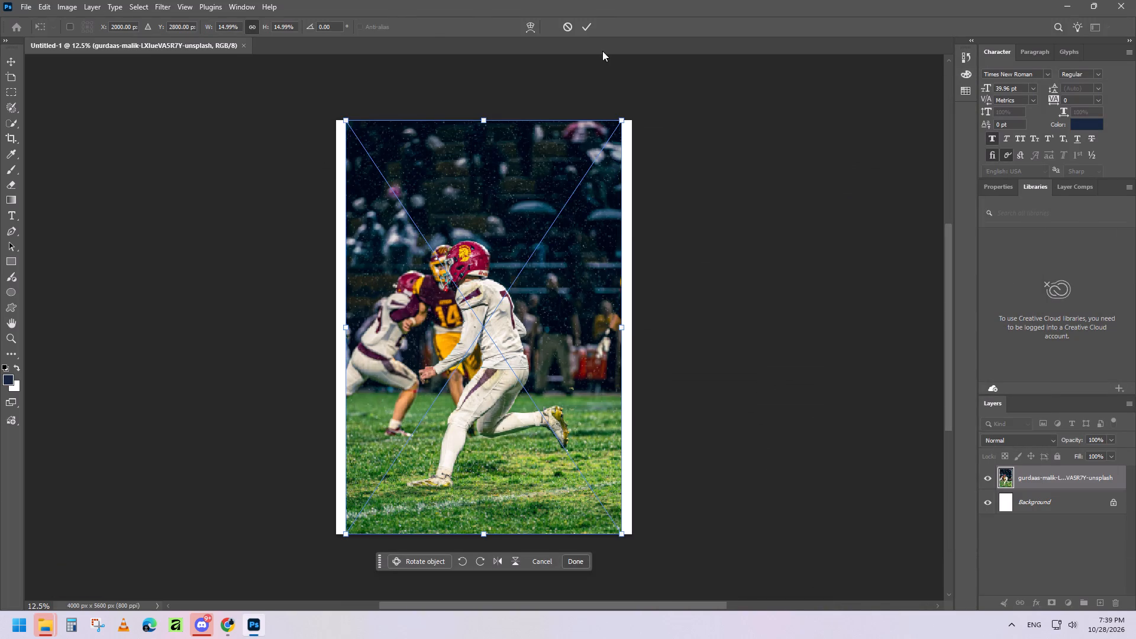
pyautogui.click(584, 25)
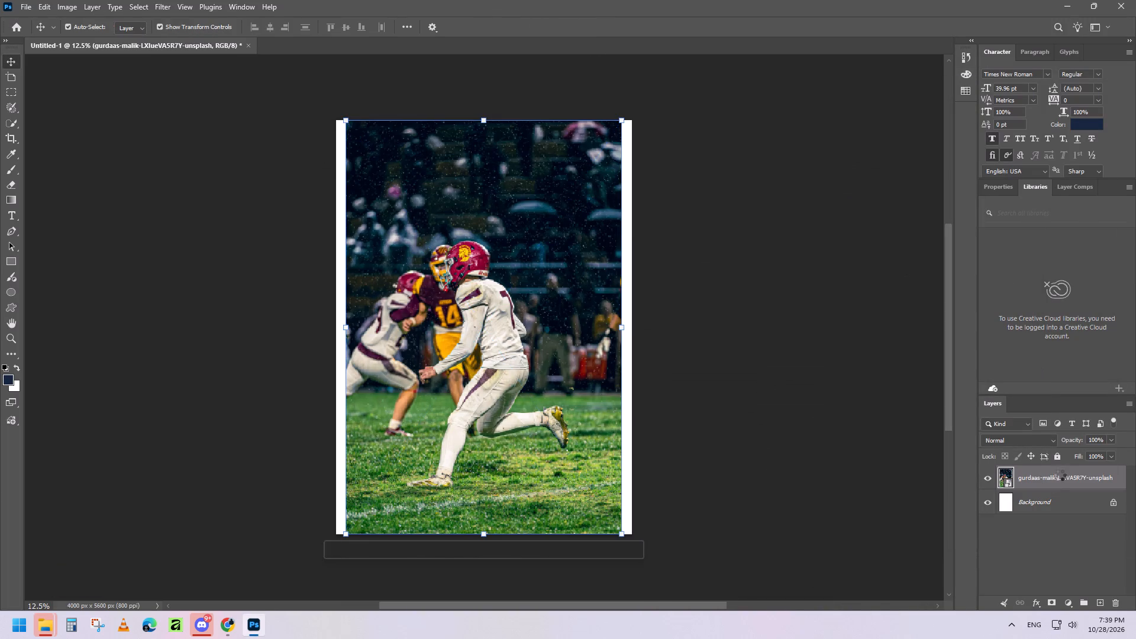
# Rename the placed football photo layer as P1.
pyautogui.doubleClick(1048, 480)
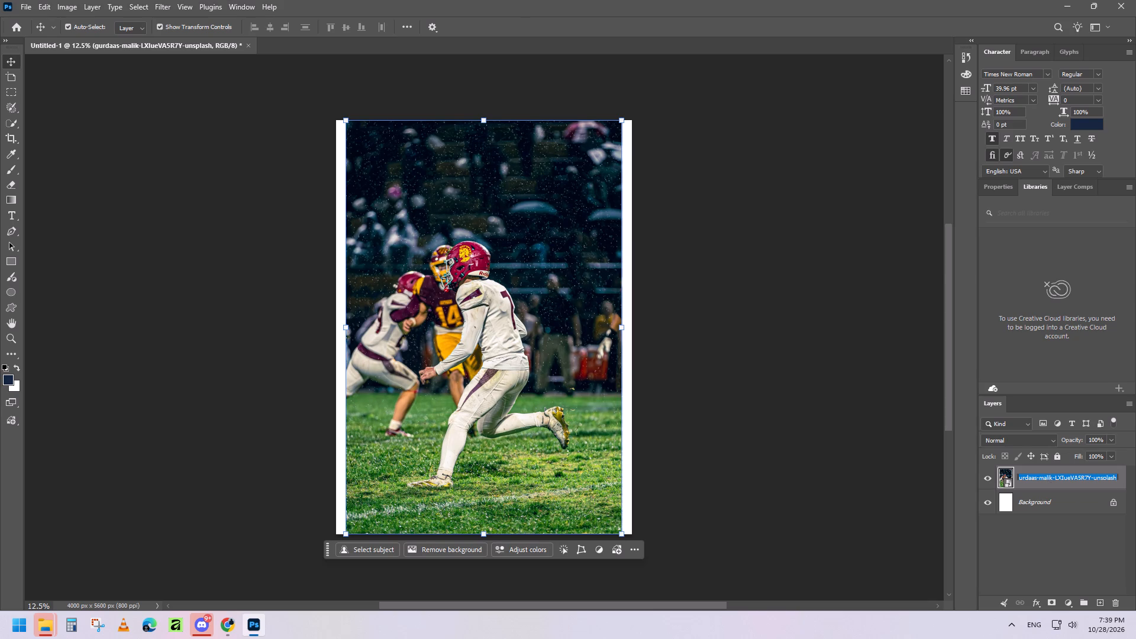
pyautogui.write('P1')
pyautogui.press('Return')
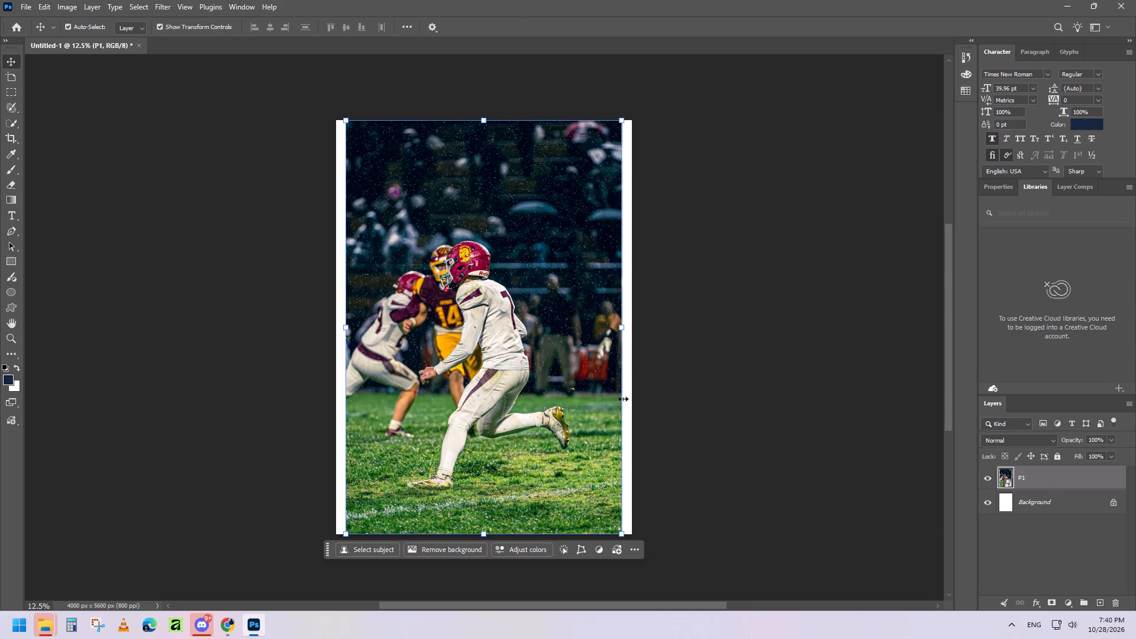
# Scale the P1 photo proportionally to about 16.06% so that it fills the full canvas width.
pyautogui.moveTo(622, 326); pyautogui.dragTo(631, 326)
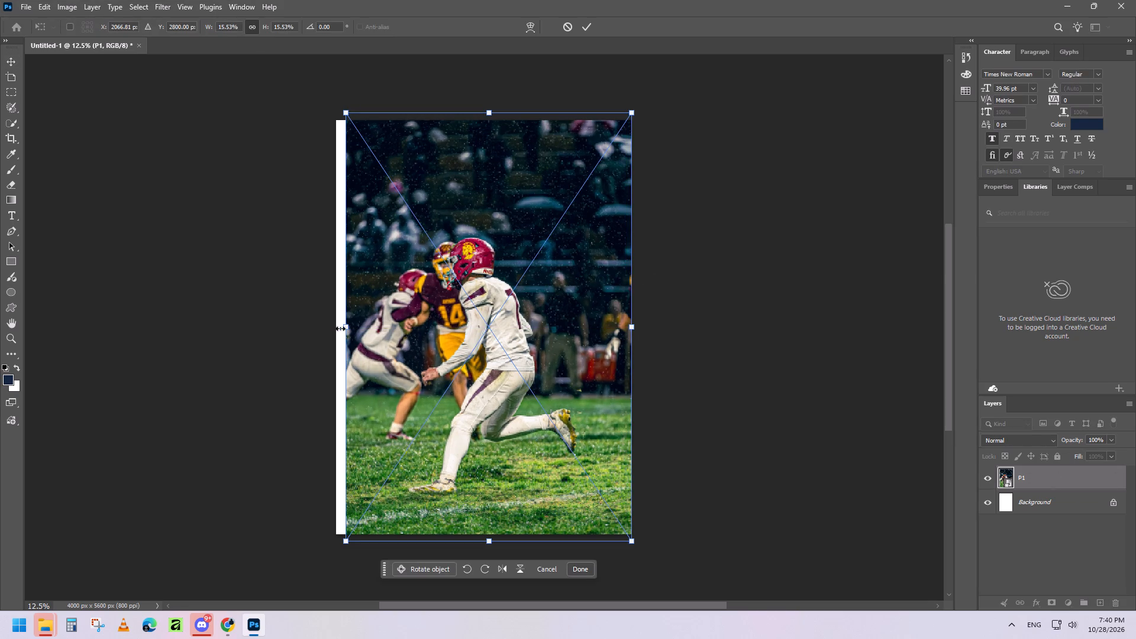
pyautogui.moveTo(346, 328); pyautogui.dragTo(335, 328)
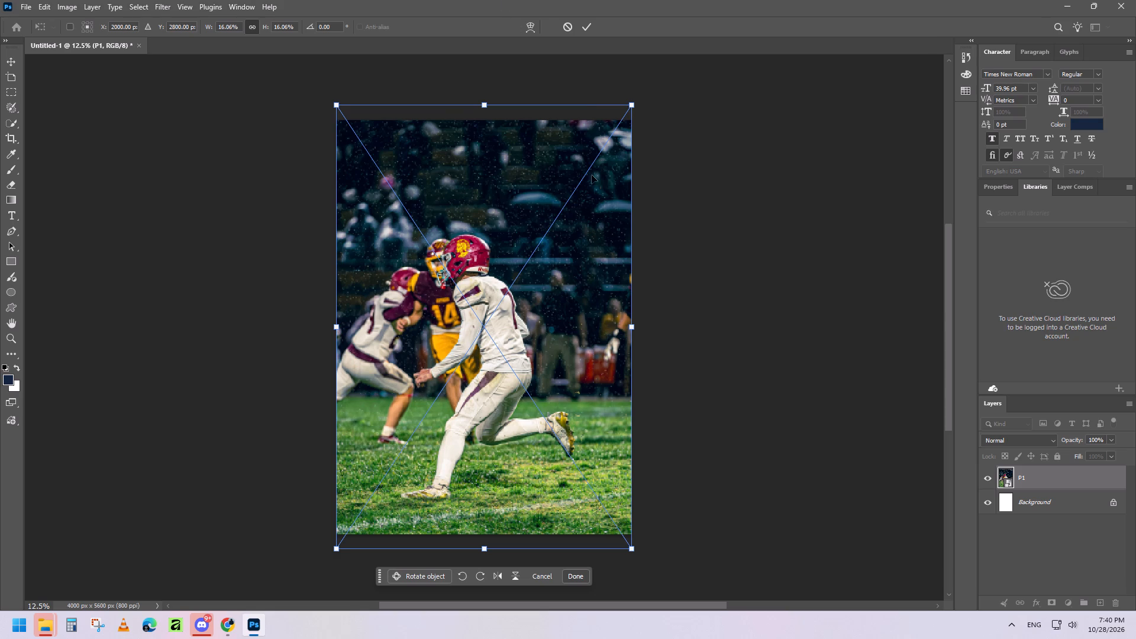
pyautogui.click(585, 27)
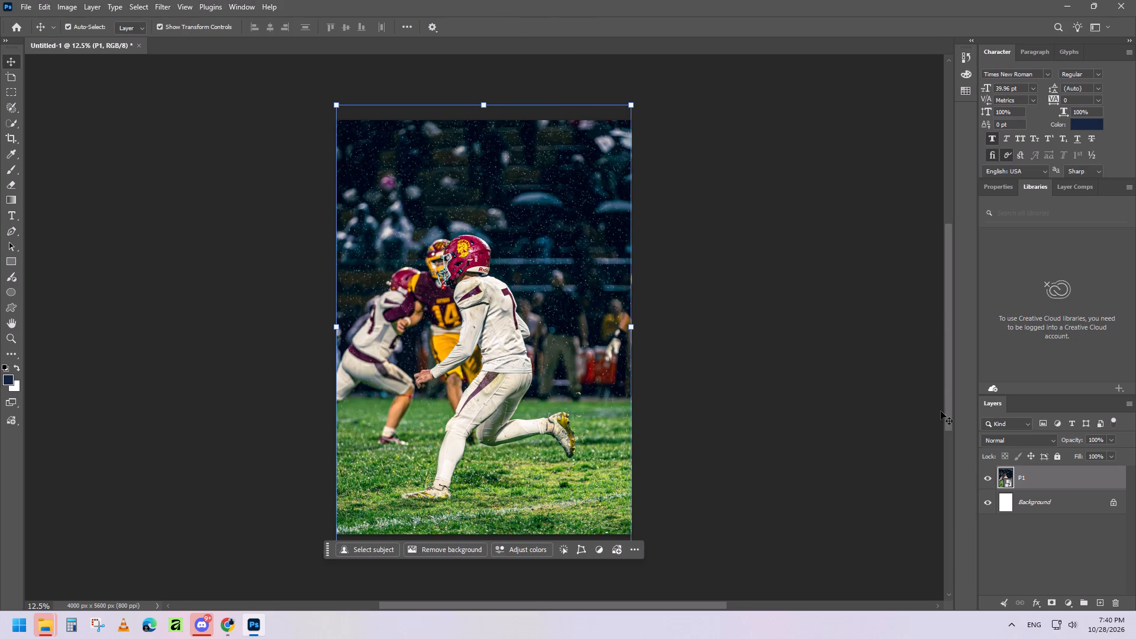
# Duplicate the P1 layer and lock the original P1 layer beneath the copy.
pyautogui.hotkey('ctrl', 'shift', 'j')
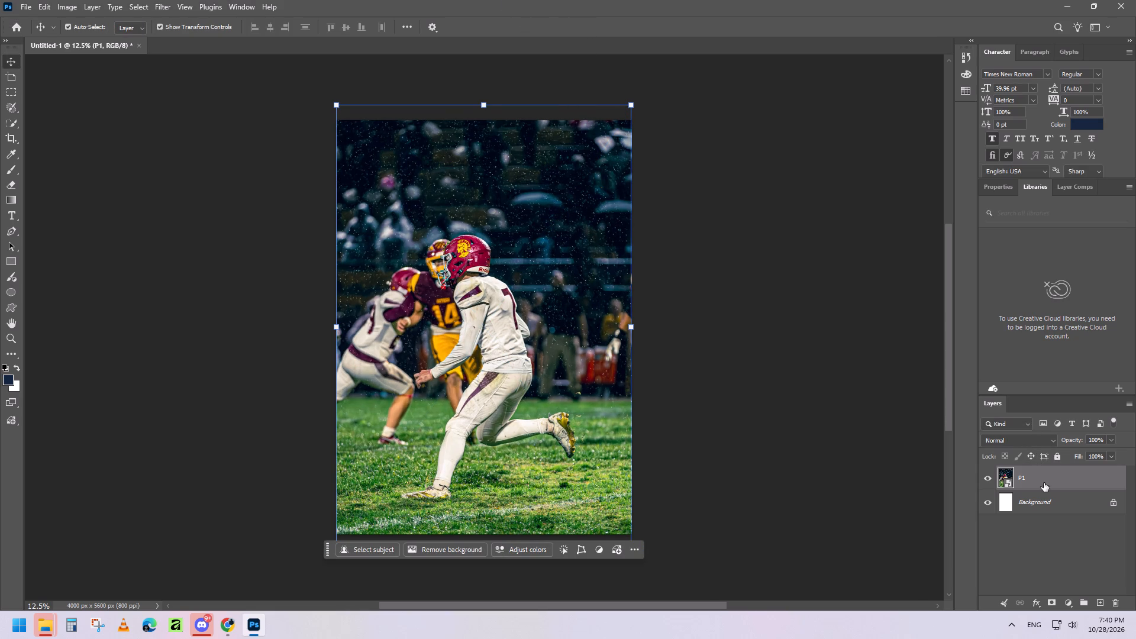
pyautogui.click(1044, 483)
pyautogui.hotkey('ctrl', 'j')
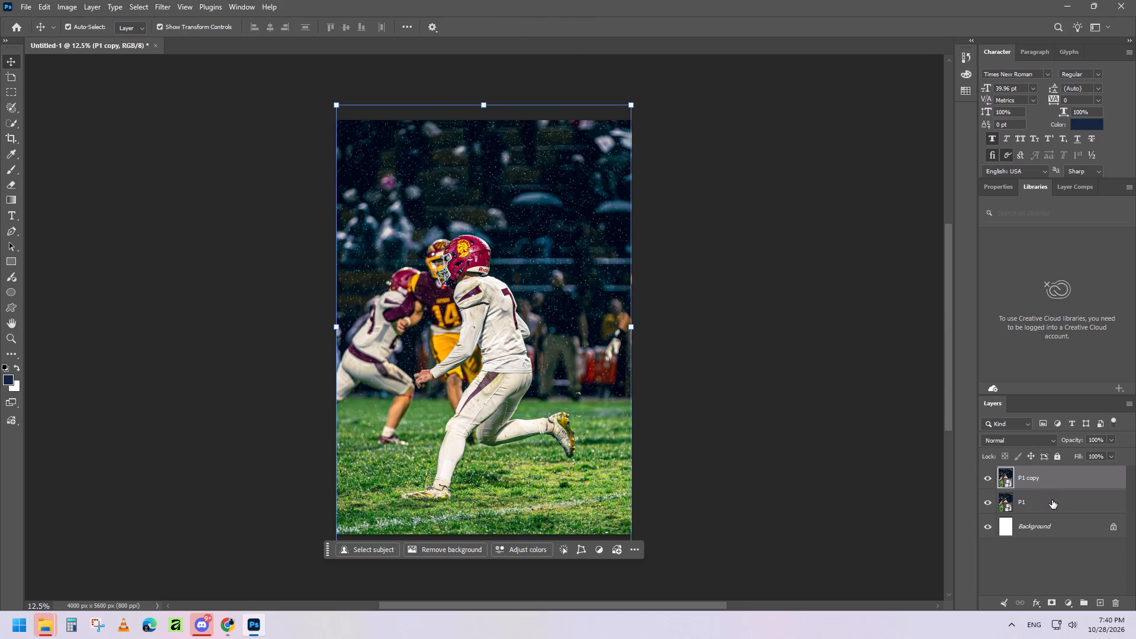
pyautogui.click(1053, 501)
pyautogui.click(1056, 481)
pyautogui.click(1046, 514)
pyautogui.click(1058, 457)
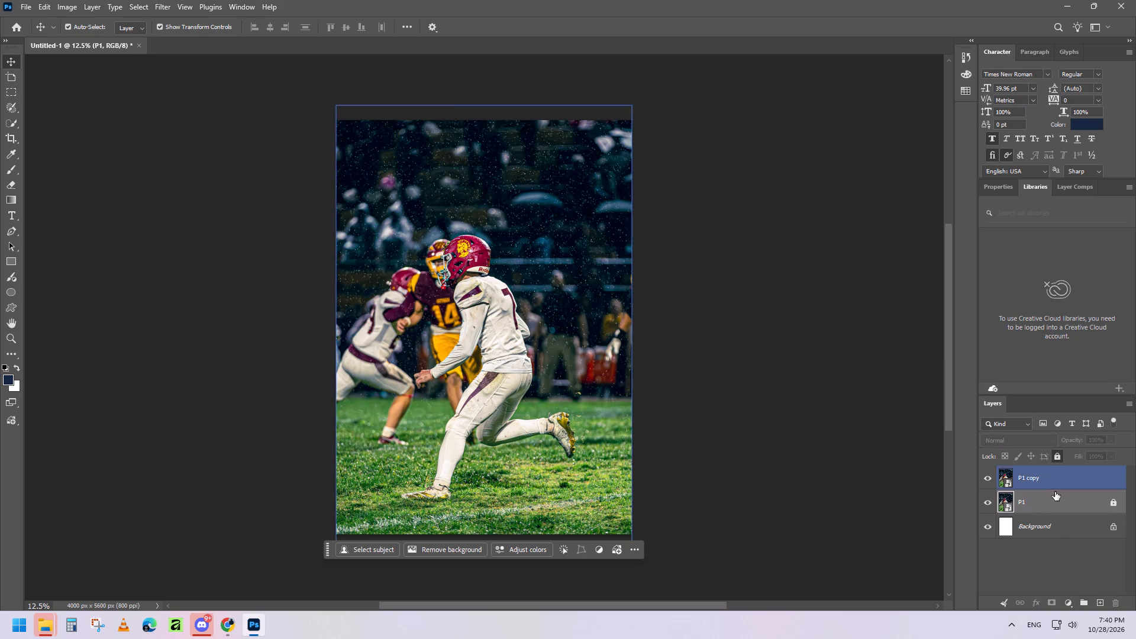
# Apply the Add Noise filter to the P1 copy layer with about 29.98% amount, Uniform distribution and Monochromatic enabled.
pyautogui.click(1048, 483)
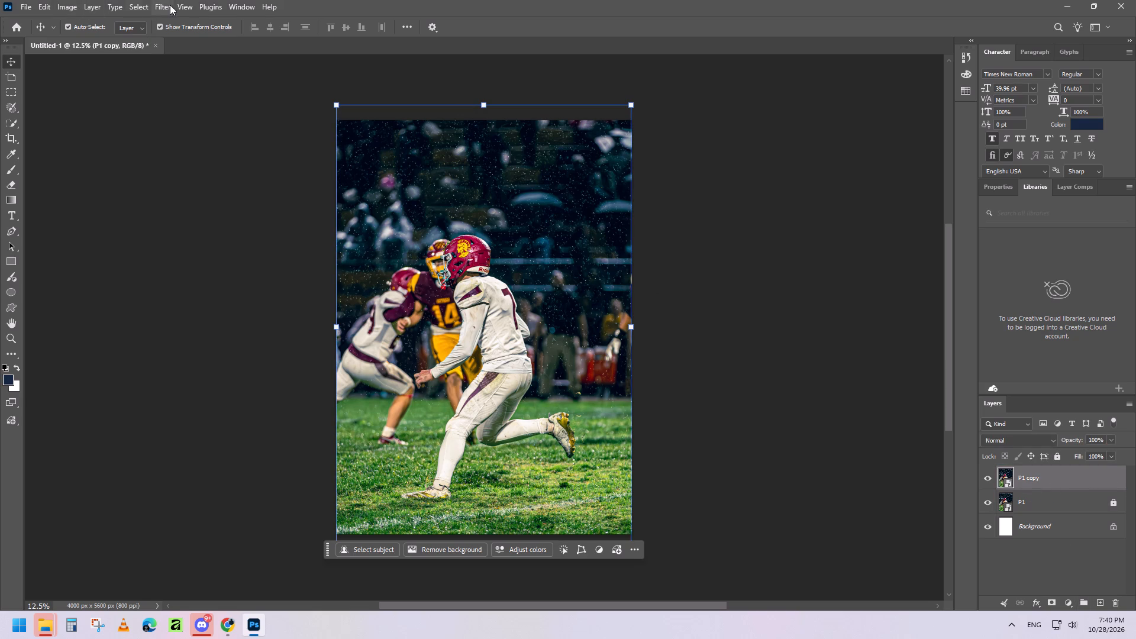
pyautogui.click(165, 5)
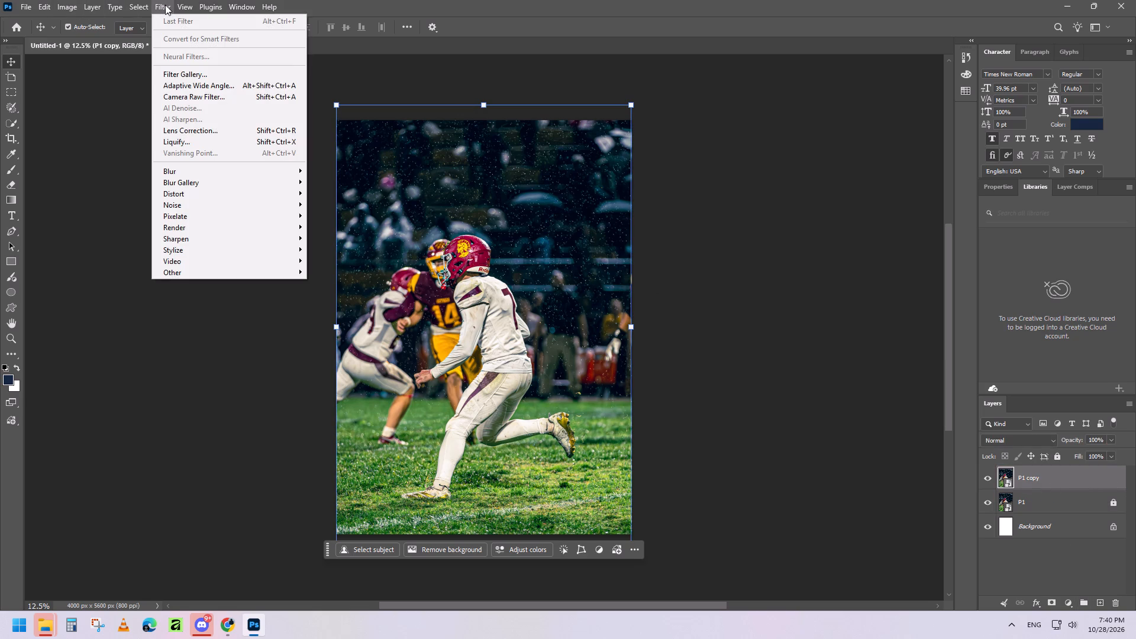
pyautogui.click(207, 207)
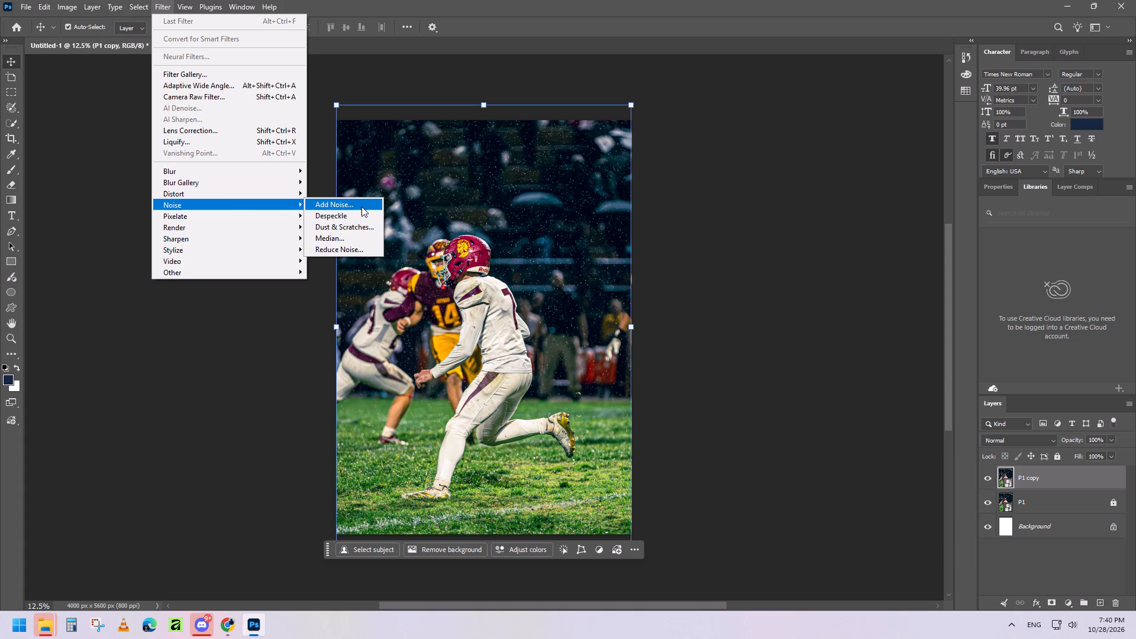
pyautogui.click(362, 206)
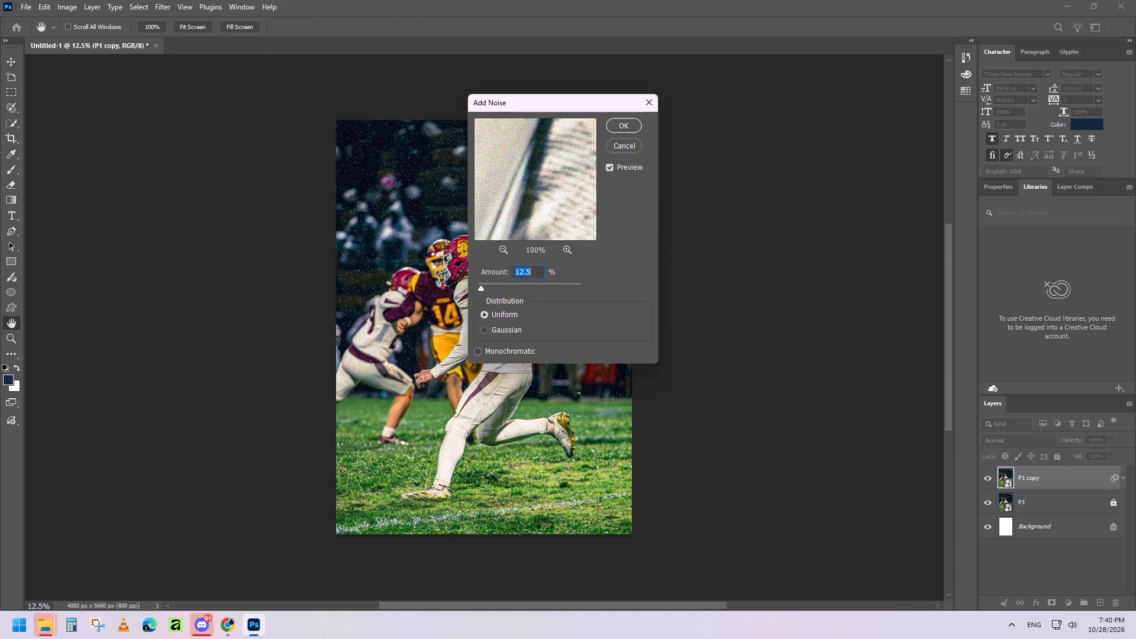
pyautogui.click(476, 350)
pyautogui.click(482, 288)
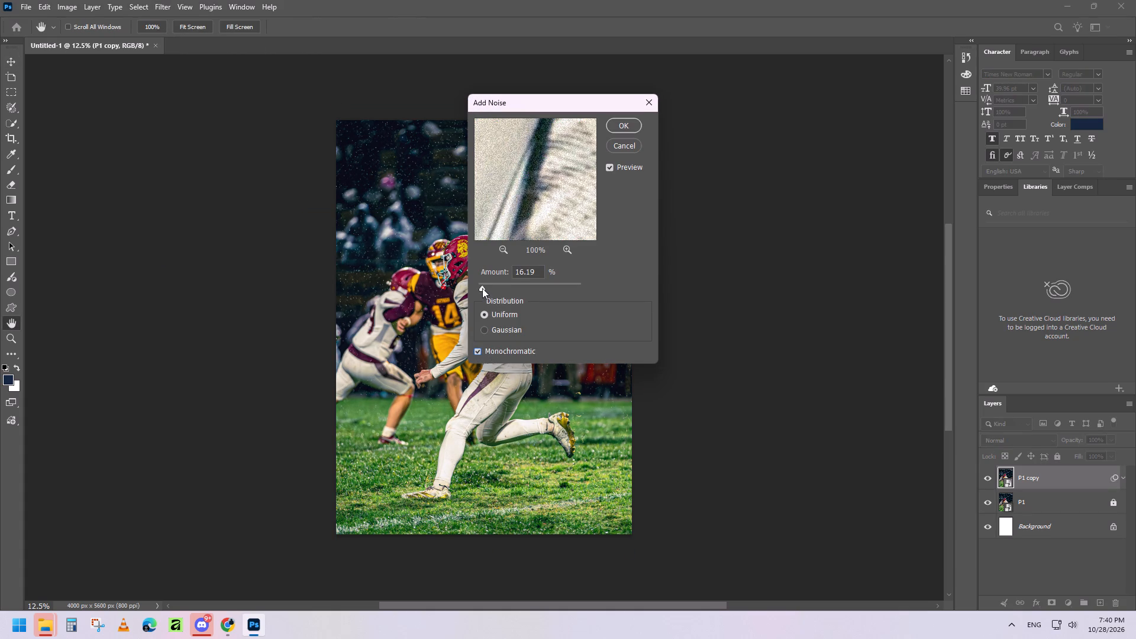
pyautogui.click(485, 288)
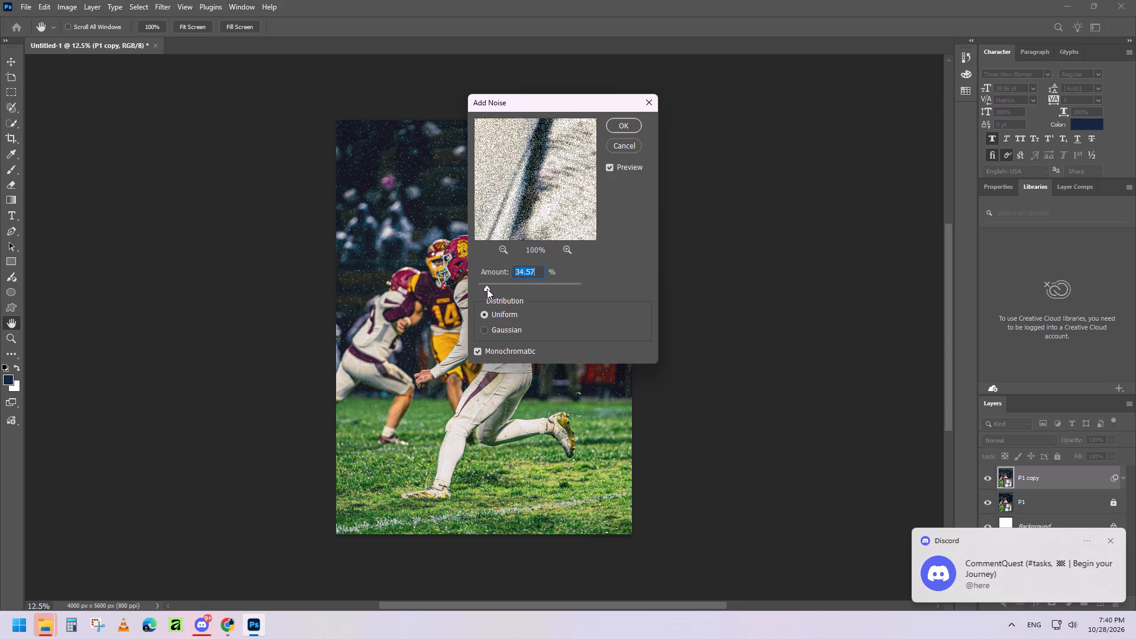
pyautogui.click(487, 289)
pyautogui.click(489, 289)
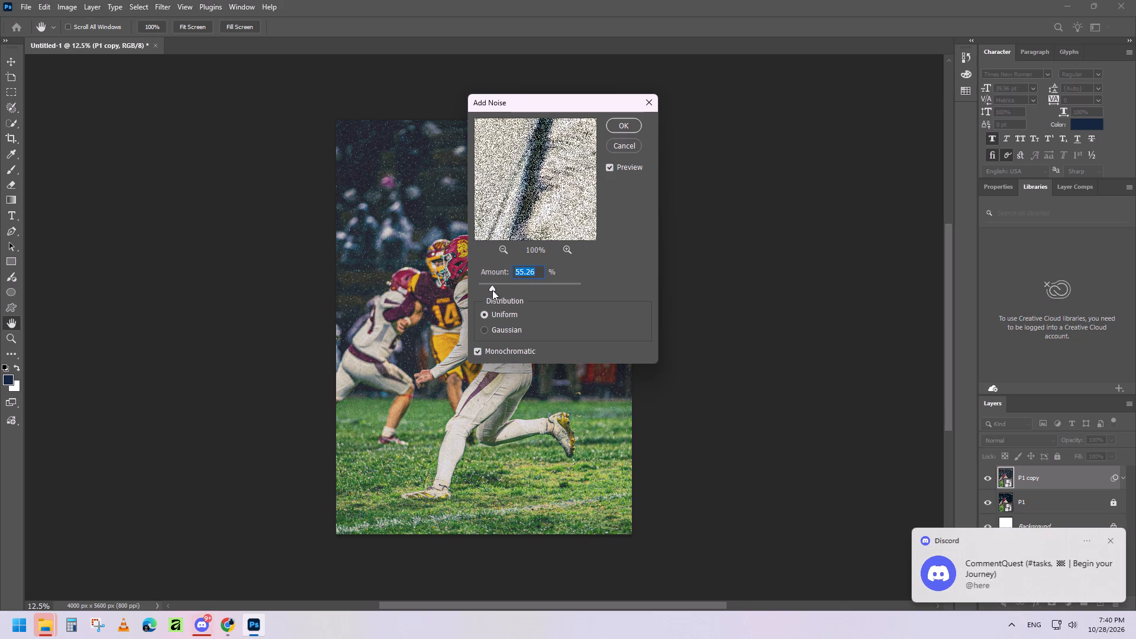
pyautogui.click(490, 288)
pyautogui.click(488, 289)
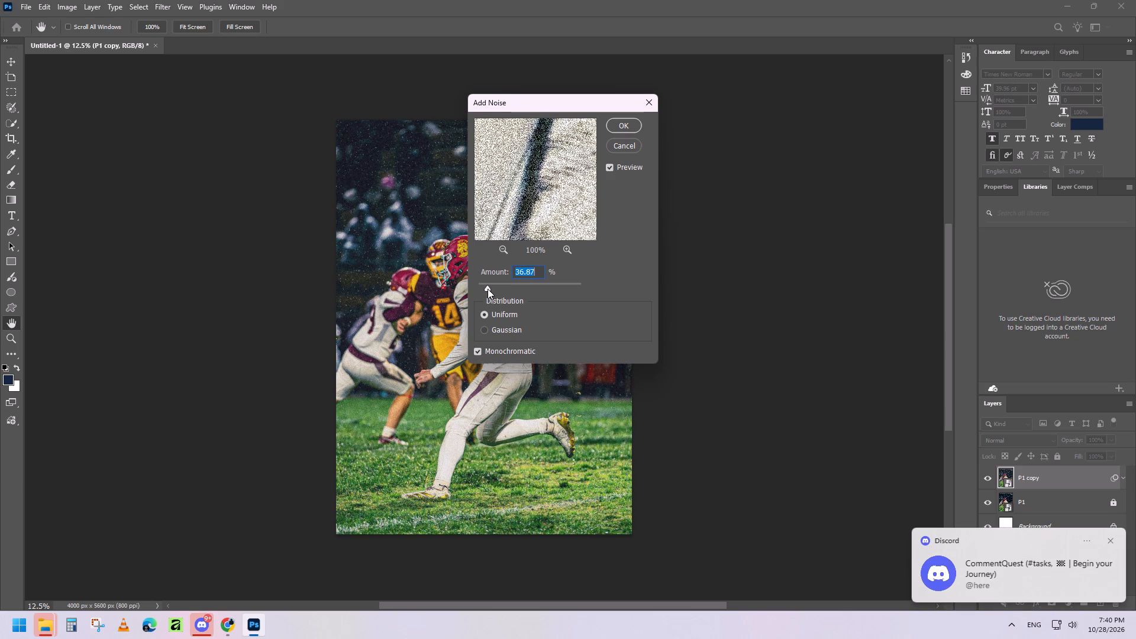
pyautogui.click(487, 289)
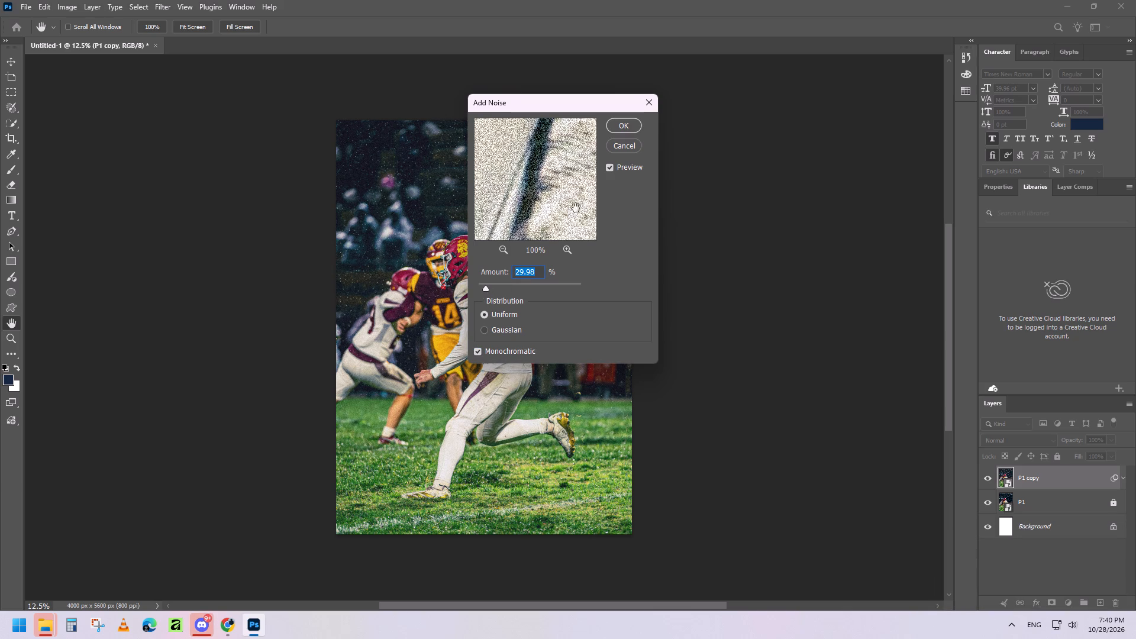
pyautogui.click(622, 127)
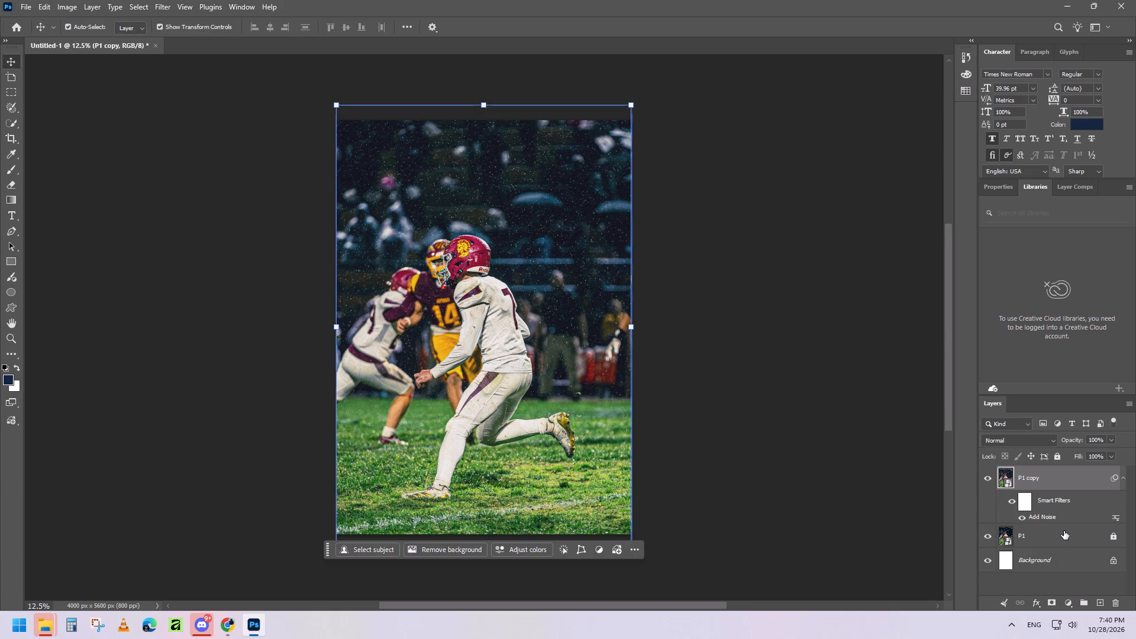
# Duplicate the P1 copy layer together with its Add Noise smart filter.
pyautogui.hotkey('ctrl', 'j')
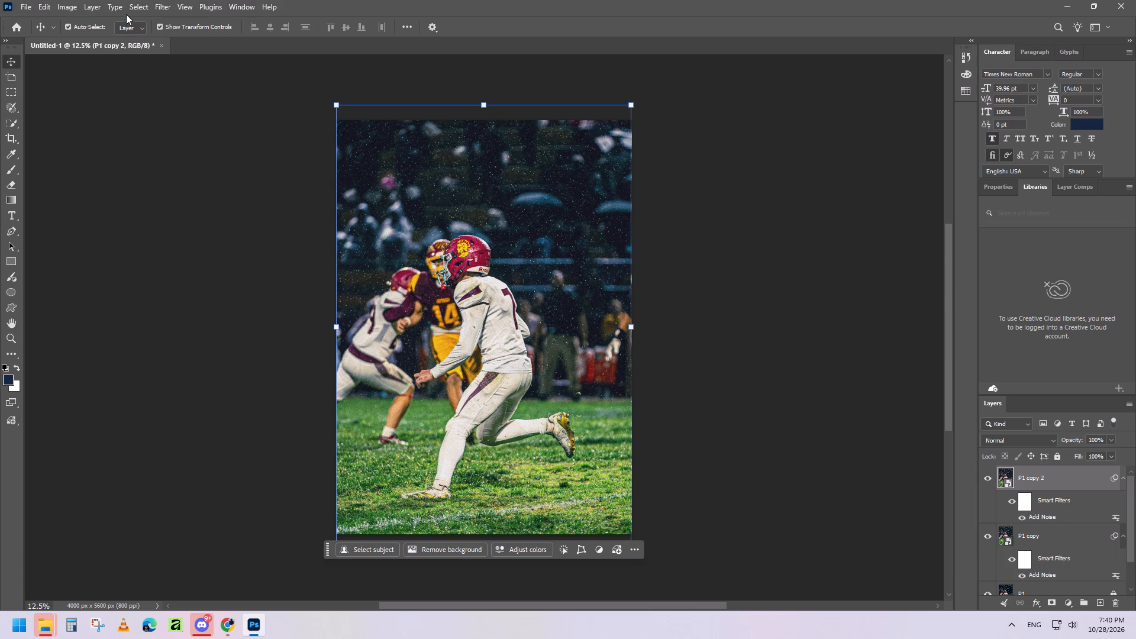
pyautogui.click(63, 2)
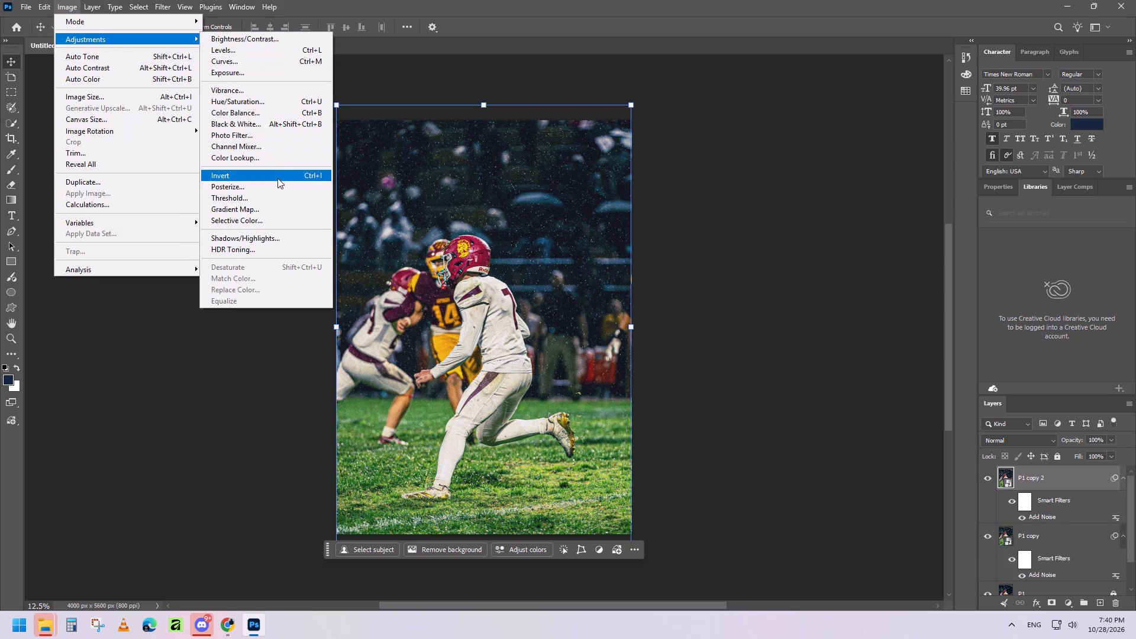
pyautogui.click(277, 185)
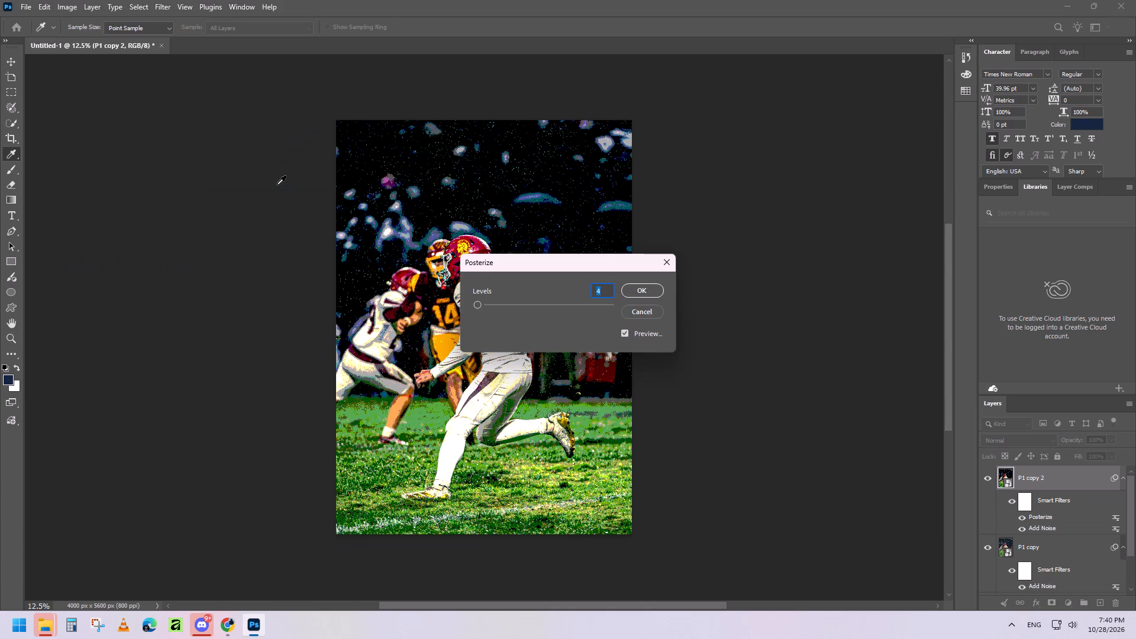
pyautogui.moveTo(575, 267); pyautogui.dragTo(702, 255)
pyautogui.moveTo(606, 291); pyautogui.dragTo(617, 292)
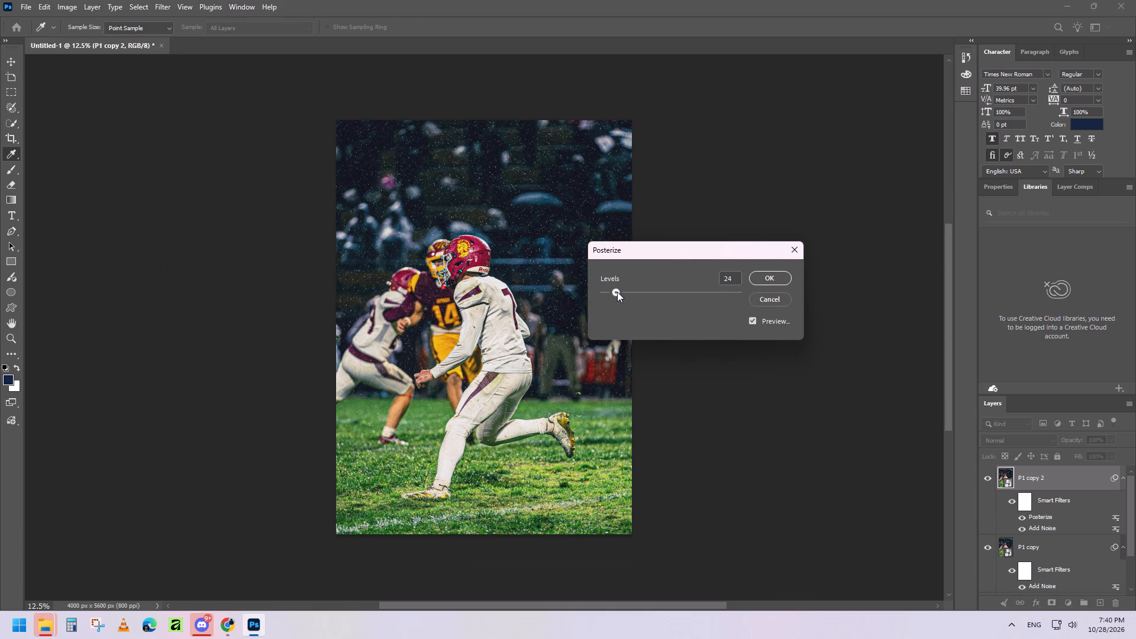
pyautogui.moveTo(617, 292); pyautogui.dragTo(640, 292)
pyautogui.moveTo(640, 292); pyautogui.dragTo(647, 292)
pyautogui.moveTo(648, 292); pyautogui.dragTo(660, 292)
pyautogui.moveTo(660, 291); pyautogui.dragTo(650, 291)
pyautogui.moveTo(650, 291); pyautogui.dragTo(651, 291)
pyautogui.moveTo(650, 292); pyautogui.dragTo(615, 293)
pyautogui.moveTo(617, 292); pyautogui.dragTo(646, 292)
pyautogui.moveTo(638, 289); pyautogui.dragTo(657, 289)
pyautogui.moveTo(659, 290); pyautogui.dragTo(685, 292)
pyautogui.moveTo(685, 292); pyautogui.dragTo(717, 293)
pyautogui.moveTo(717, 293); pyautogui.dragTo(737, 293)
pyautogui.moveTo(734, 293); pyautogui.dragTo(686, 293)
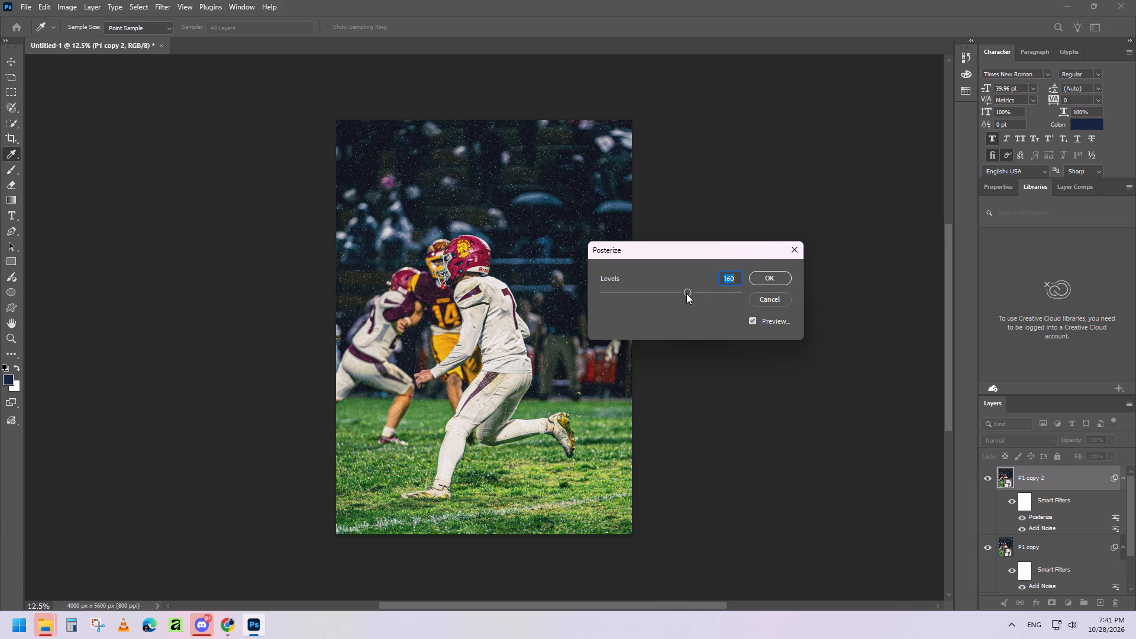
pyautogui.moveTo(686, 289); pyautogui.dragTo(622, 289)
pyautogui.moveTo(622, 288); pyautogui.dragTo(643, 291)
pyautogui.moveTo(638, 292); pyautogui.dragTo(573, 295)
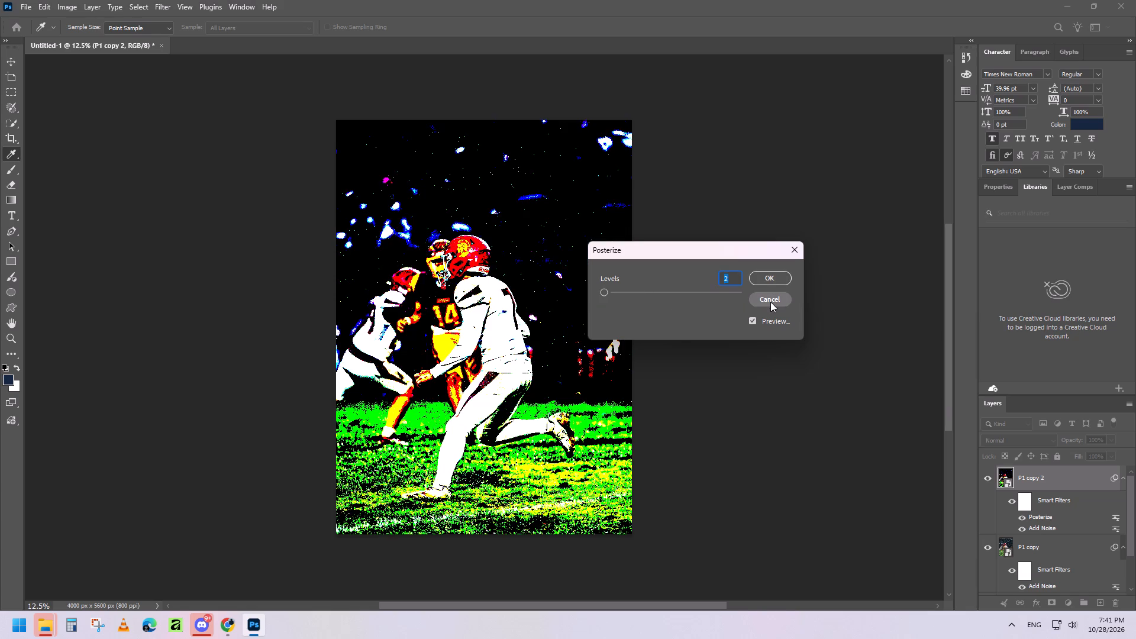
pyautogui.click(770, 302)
# Apply a Threshold adjustment to the P1 copy 2 layer with the threshold level at 46.
pyautogui.click(70, 7)
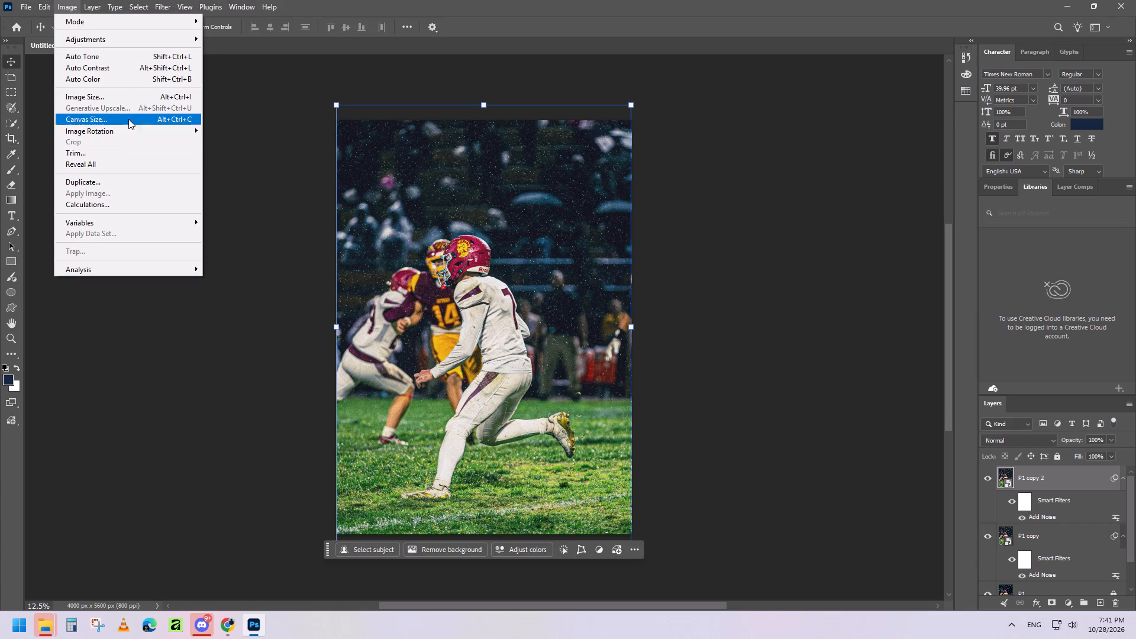
pyautogui.click(105, 39)
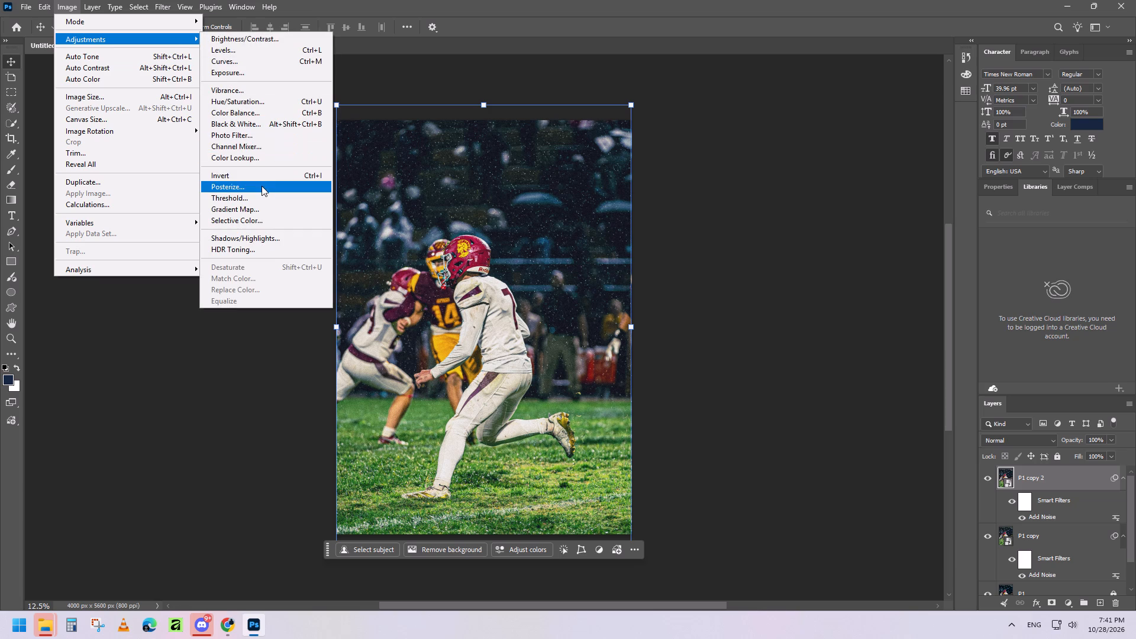
pyautogui.click(260, 198)
pyautogui.moveTo(559, 155); pyautogui.dragTo(772, 155)
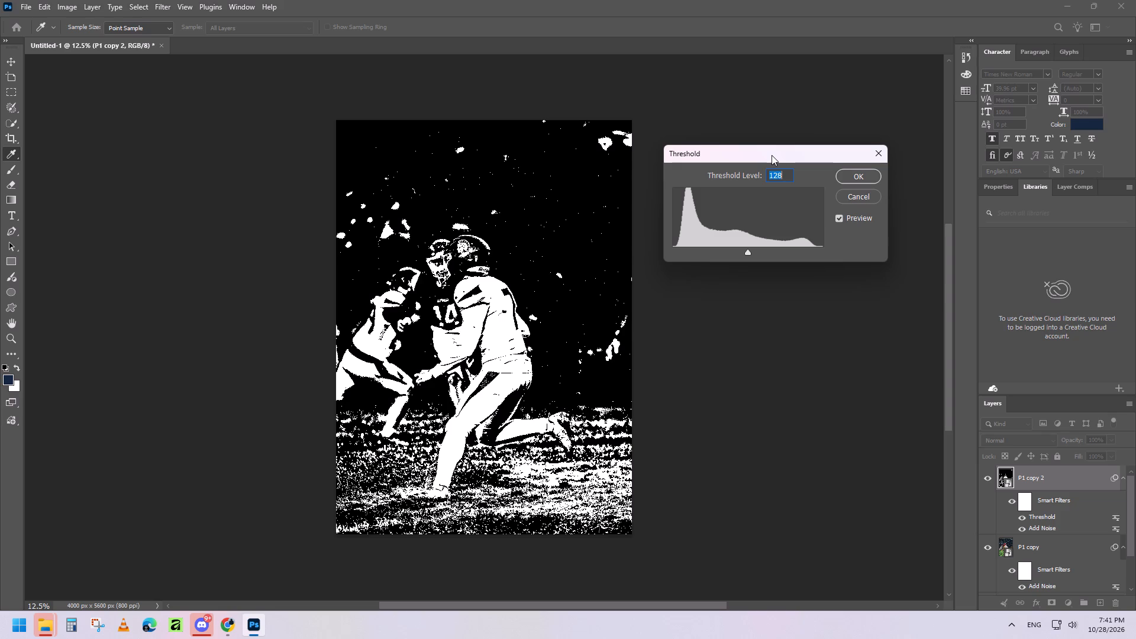
pyautogui.moveTo(748, 252); pyautogui.dragTo(740, 252)
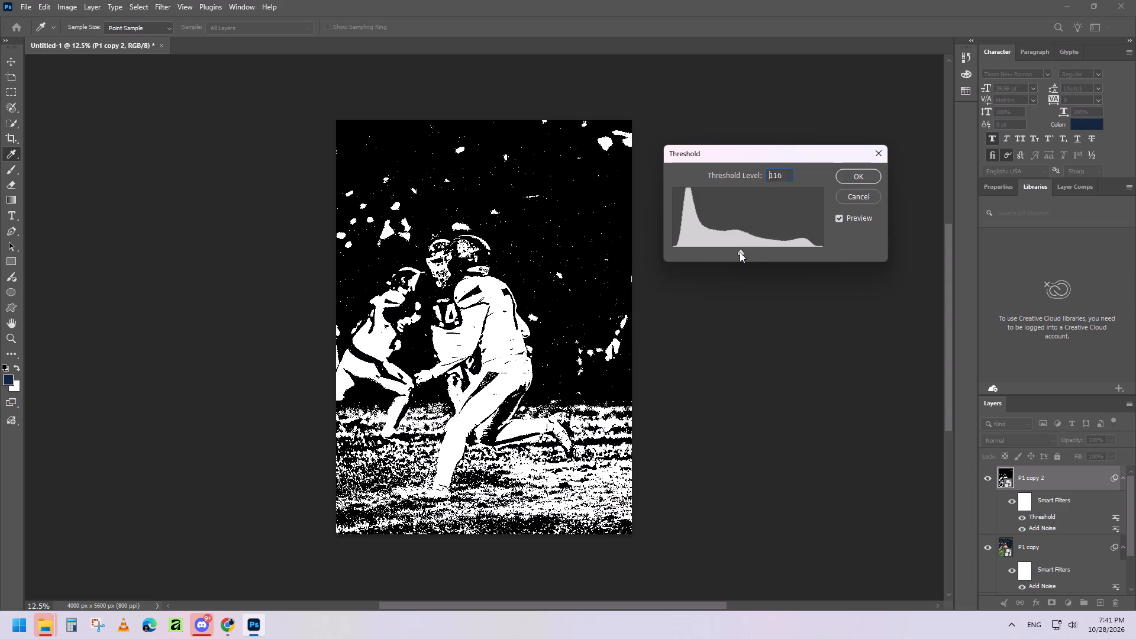
pyautogui.moveTo(740, 252); pyautogui.dragTo(750, 252)
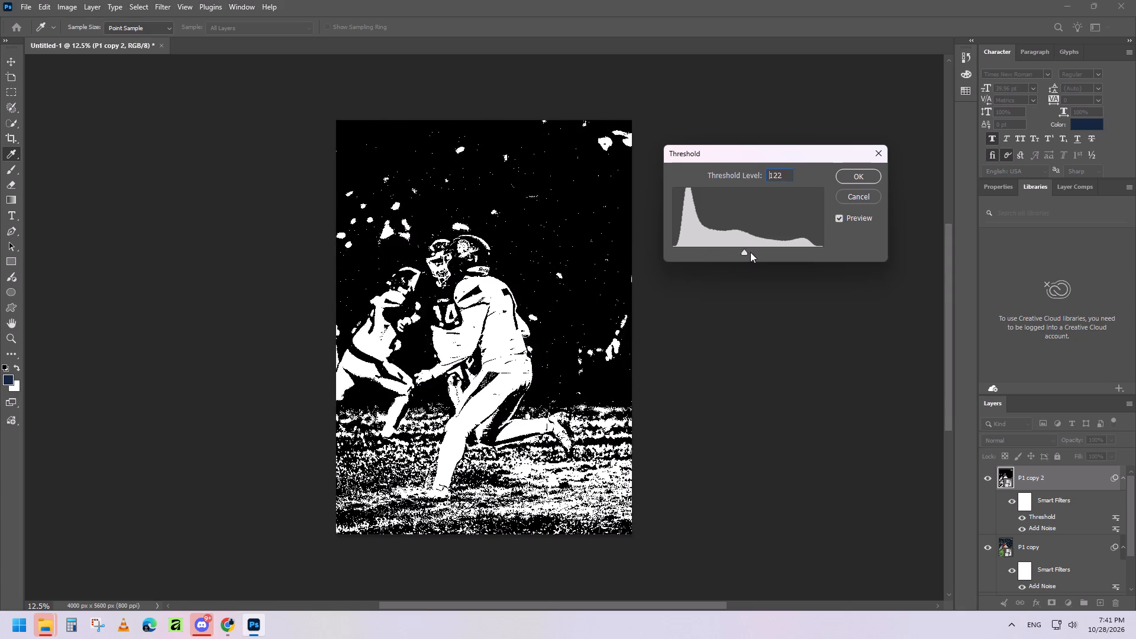
pyautogui.moveTo(750, 252); pyautogui.dragTo(718, 252)
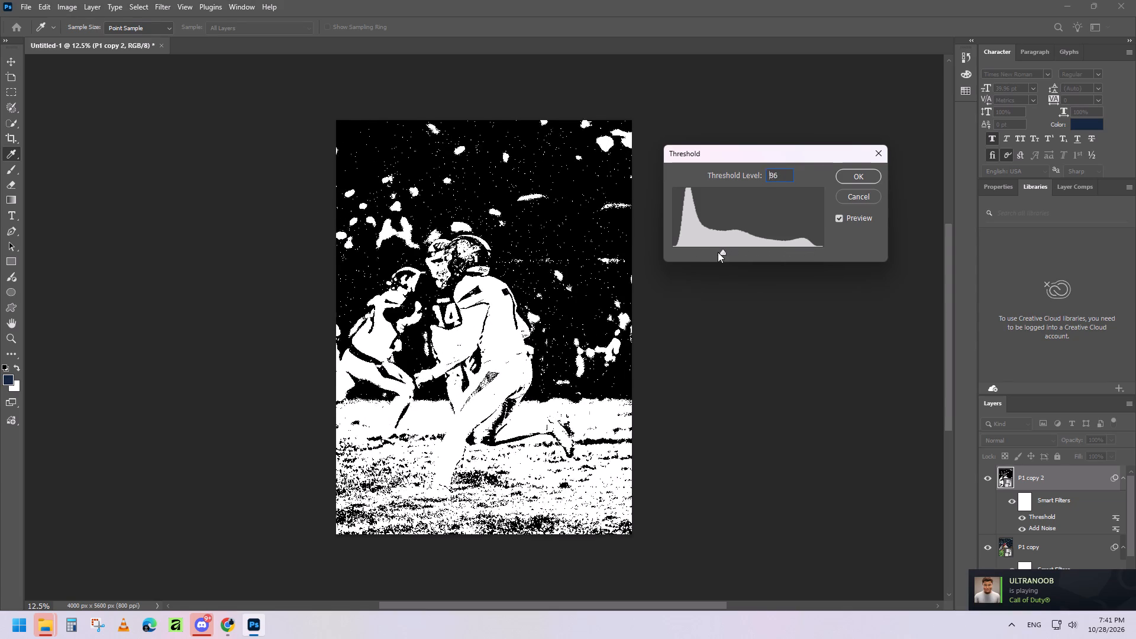
pyautogui.moveTo(718, 252); pyautogui.dragTo(692, 252)
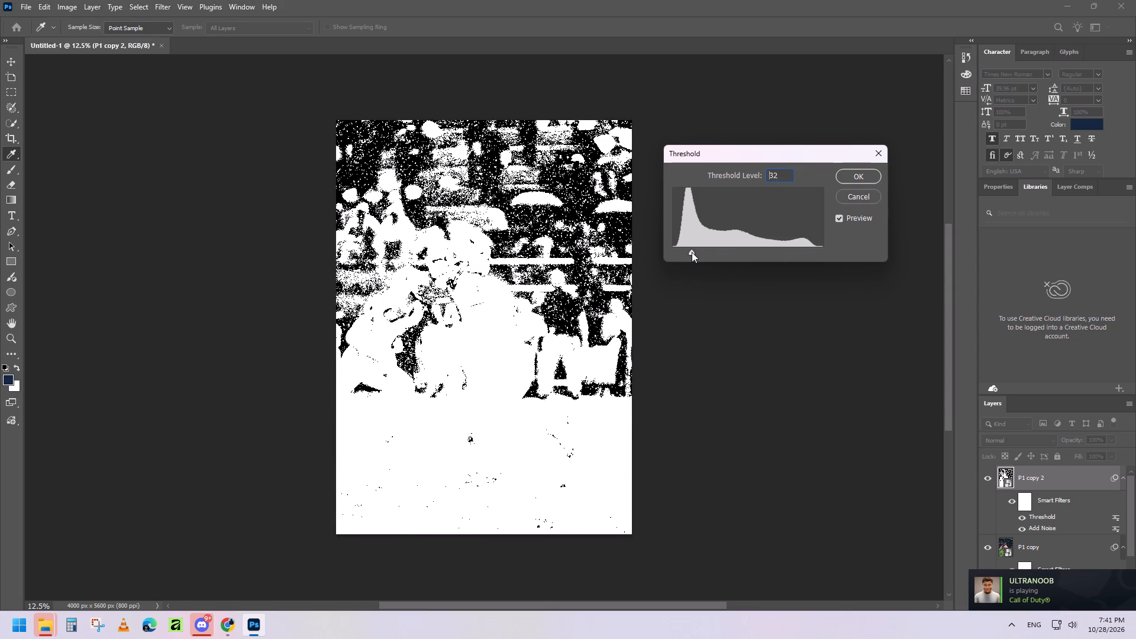
pyautogui.moveTo(692, 252); pyautogui.dragTo(695, 253)
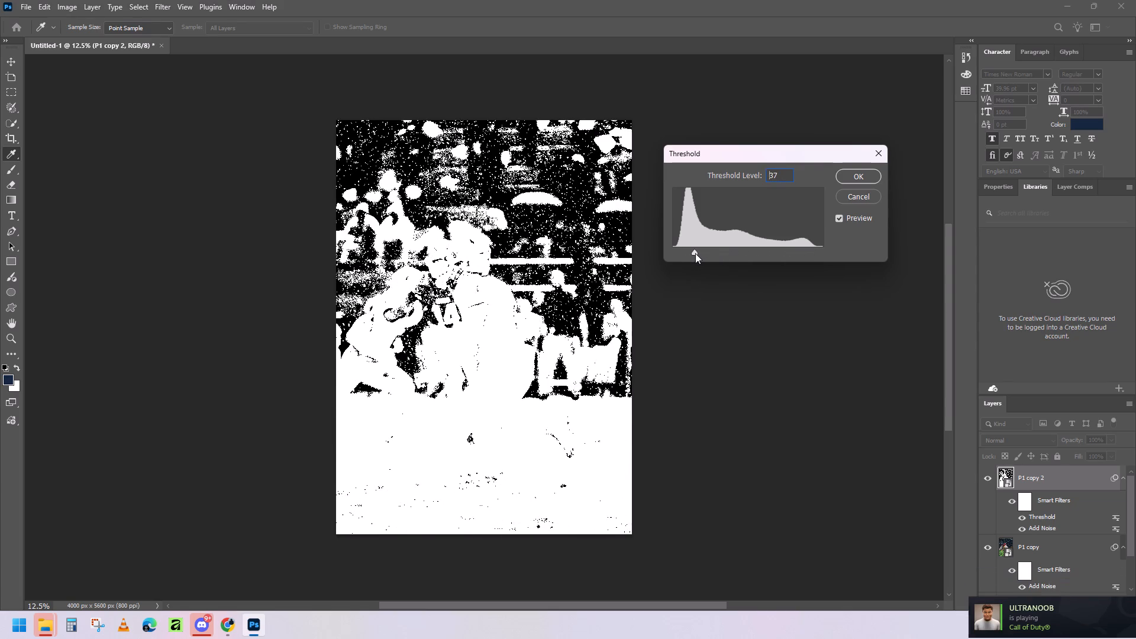
pyautogui.moveTo(695, 253); pyautogui.dragTo(701, 253)
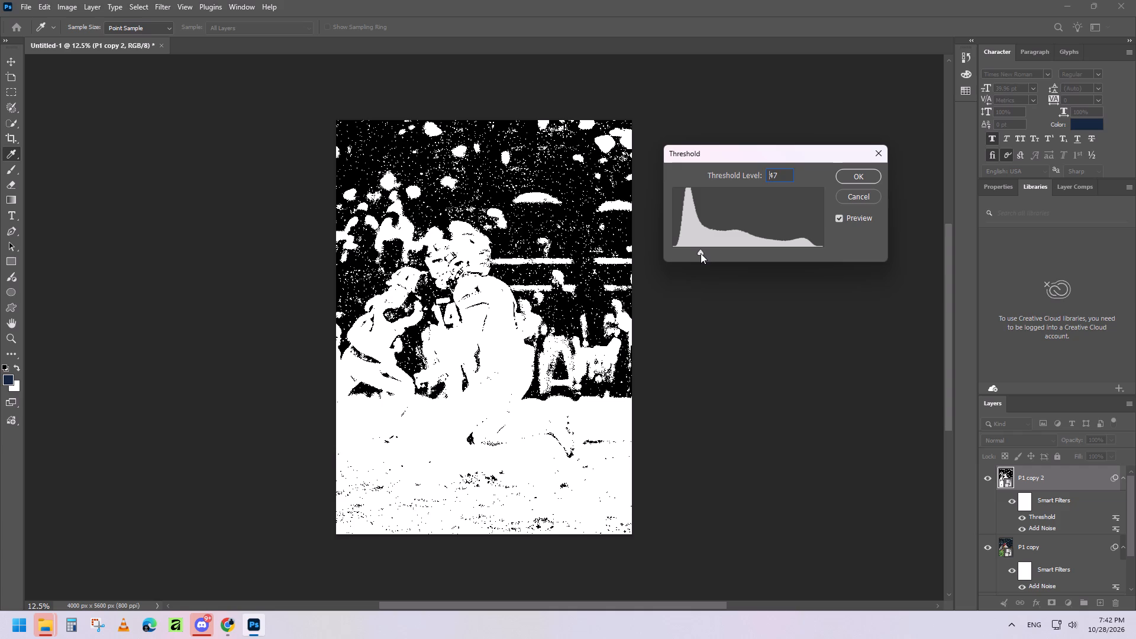
pyautogui.moveTo(701, 253); pyautogui.dragTo(700, 253)
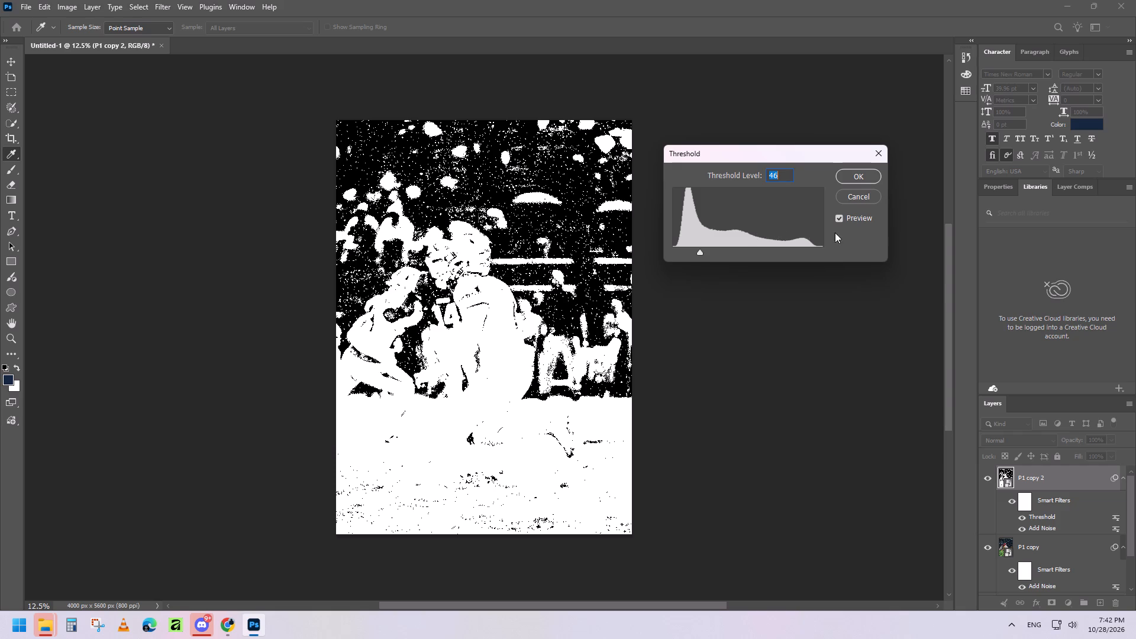
pyautogui.click(856, 174)
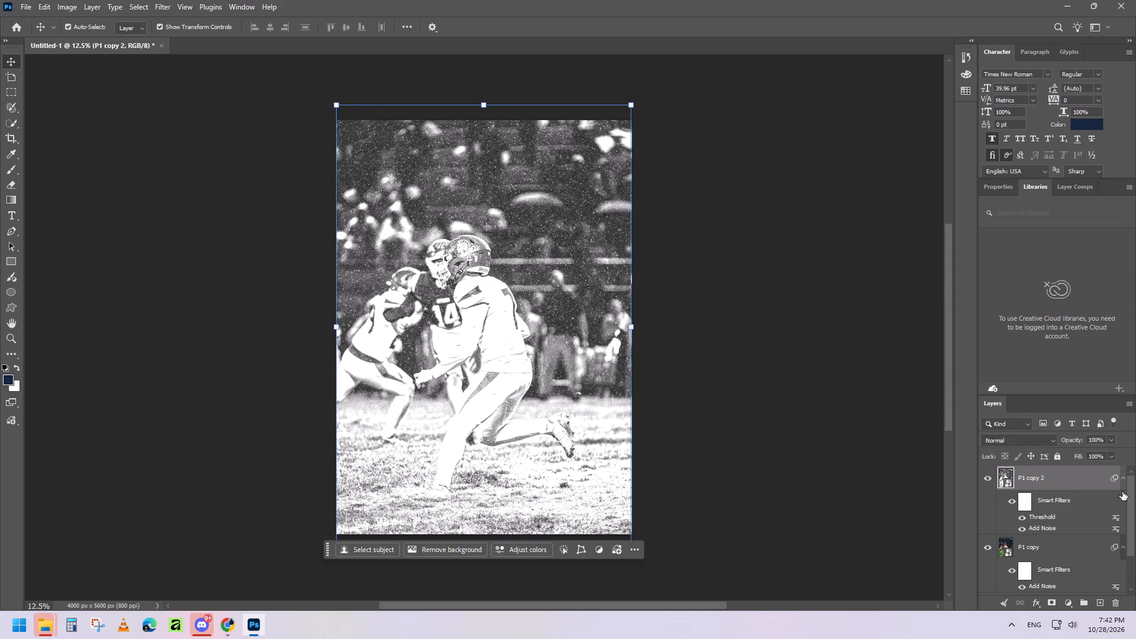
# Set the blend mode of the P1 copy 2 layer to Multiply.
pyautogui.click(1046, 441)
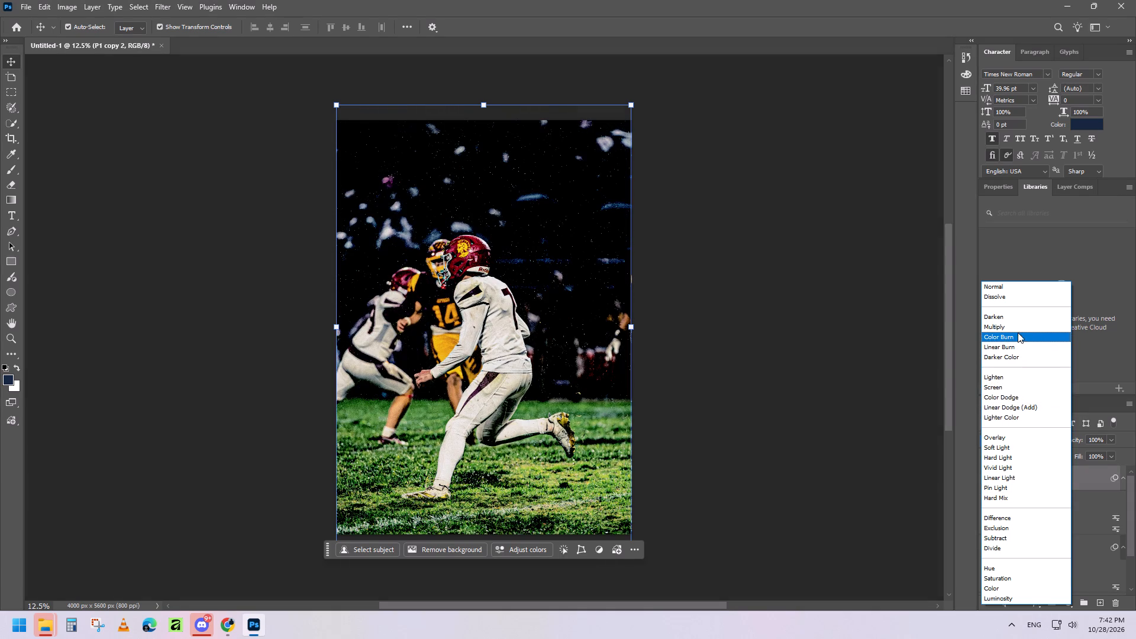
pyautogui.click(1018, 330)
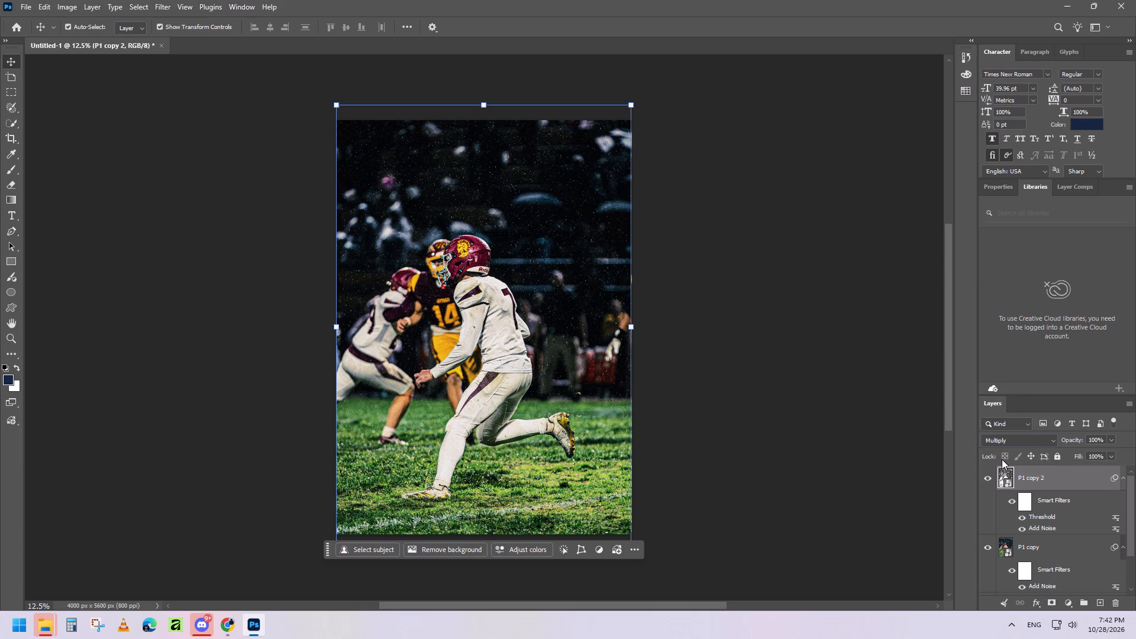
# Compare the photo with the P1 copy 2 layer hidden and shown to judge the threshold effect.
pyautogui.click(987, 479)
pyautogui.click(987, 479)
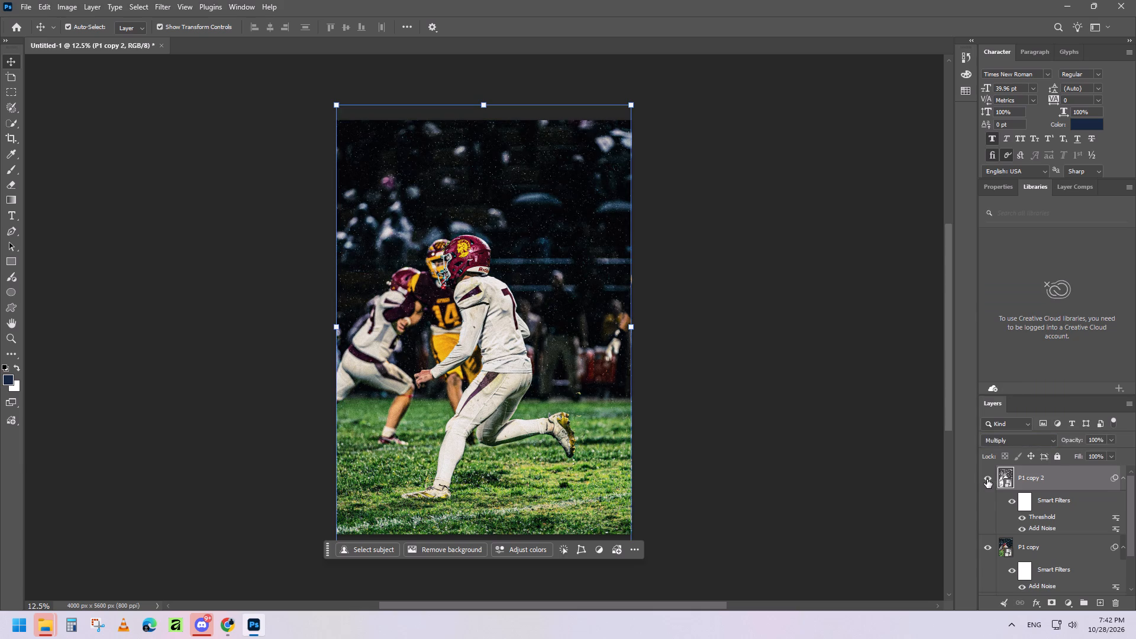
pyautogui.click(987, 479)
pyautogui.click(987, 479)
pyautogui.click(987, 479)
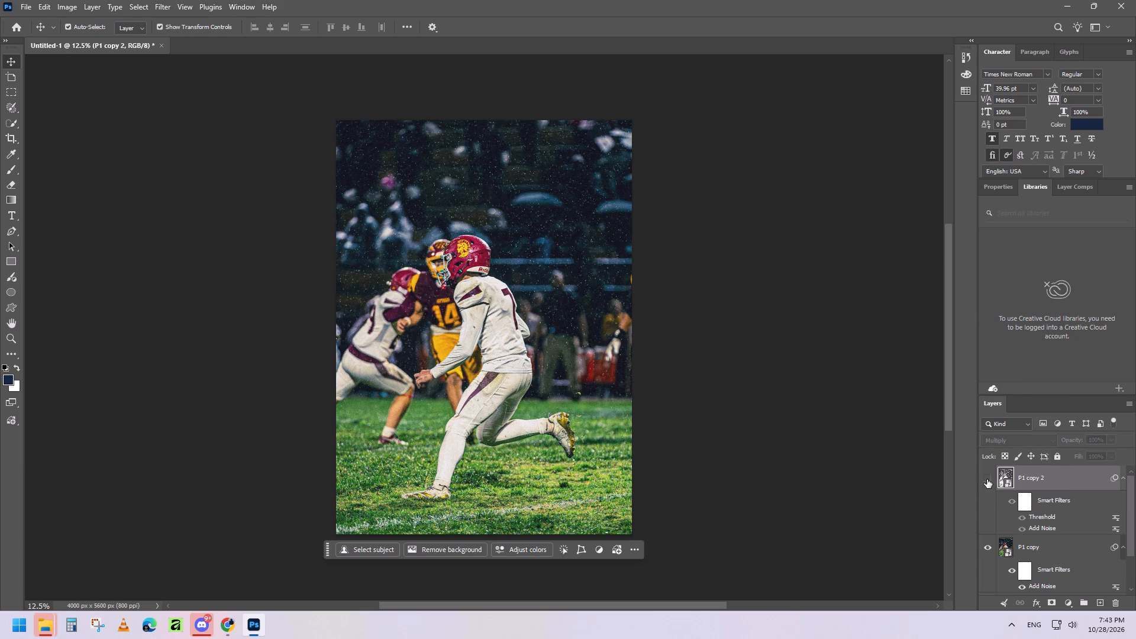
pyautogui.click(987, 479)
pyautogui.click(987, 479)
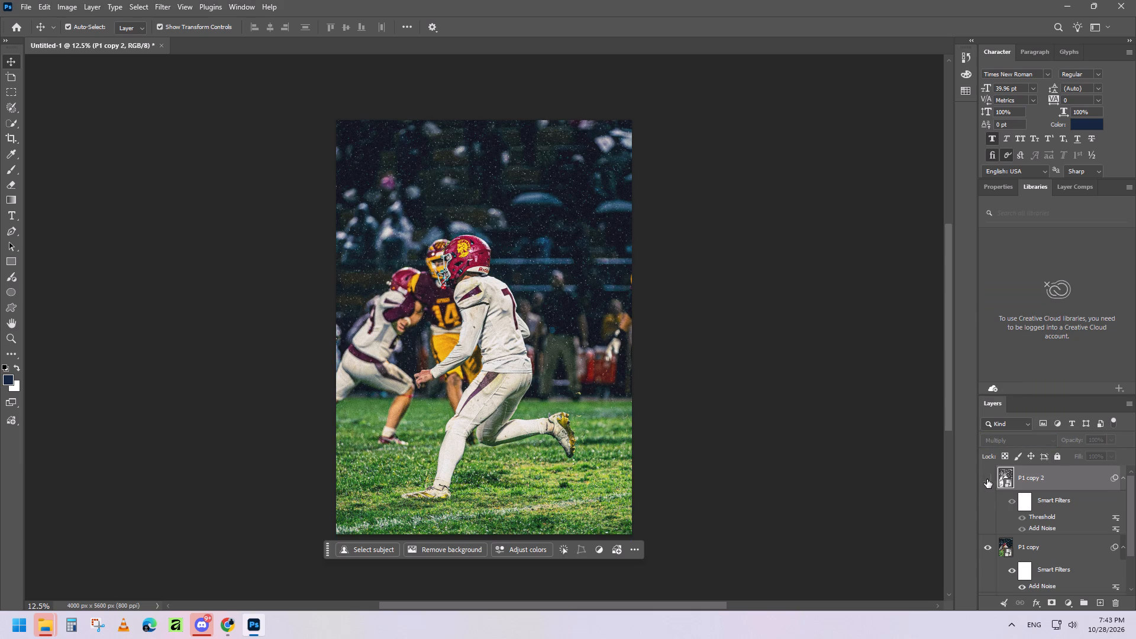
pyautogui.click(987, 479)
# Set the Threshold smart filter on P1 copy 2 to level 48 and compare the image with that layer hidden and shown.
pyautogui.doubleClick(1065, 515)
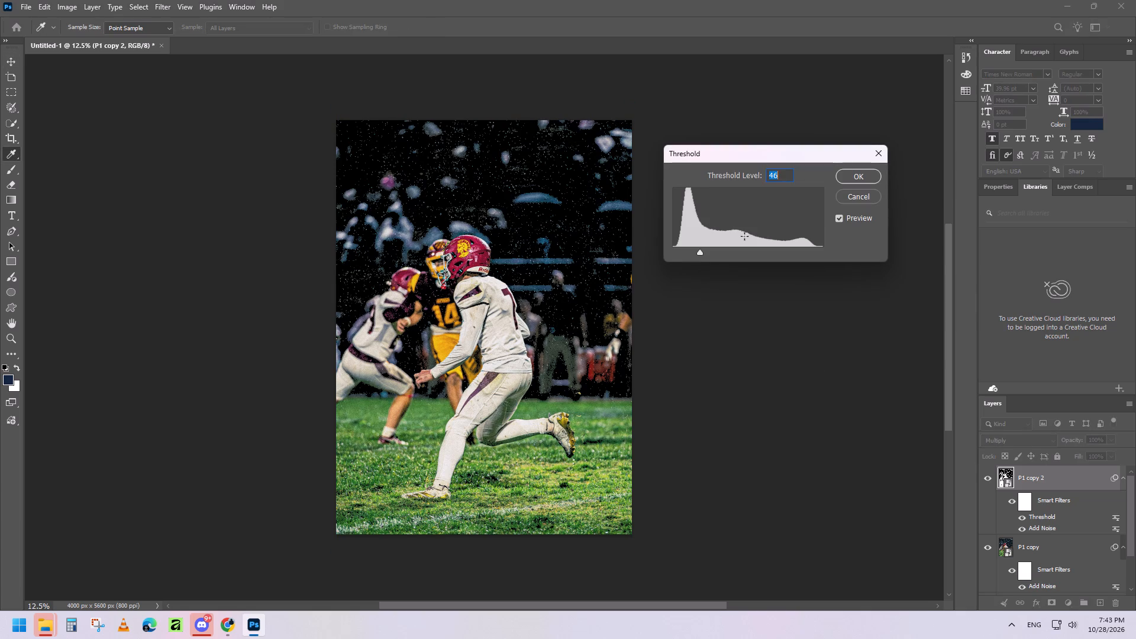
pyautogui.click(699, 253)
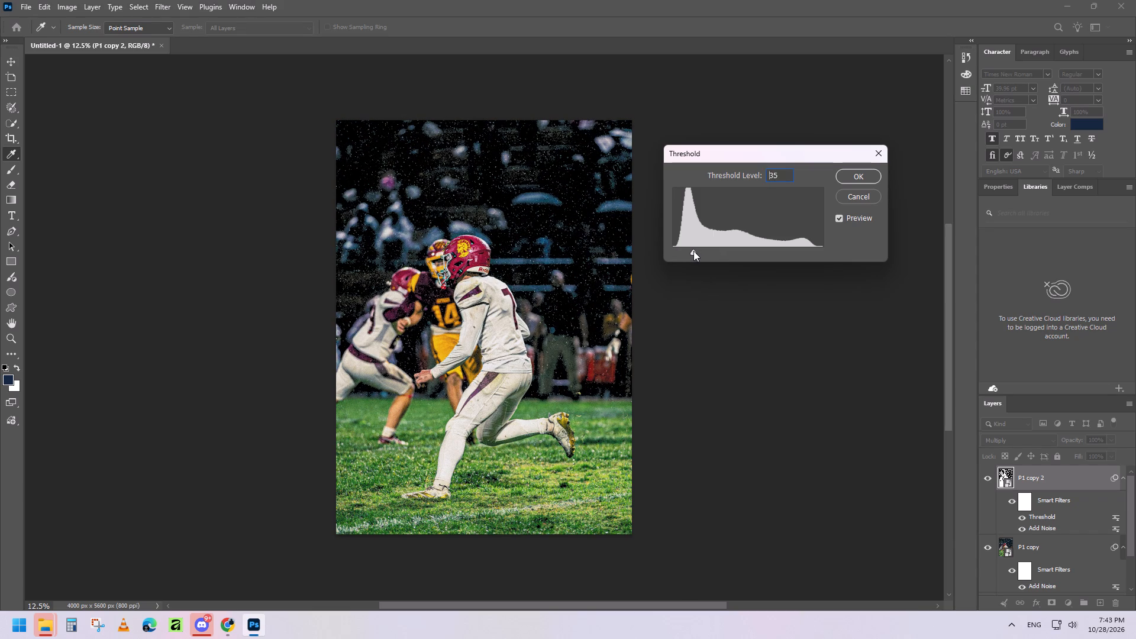
pyautogui.doubleClick(698, 253)
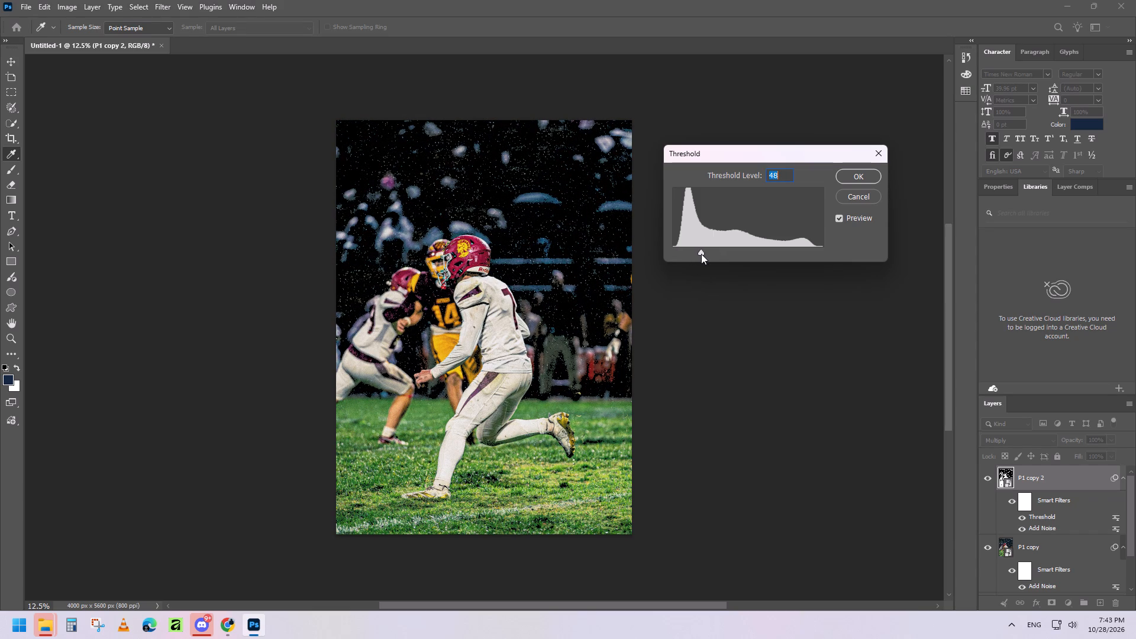
pyautogui.click(857, 177)
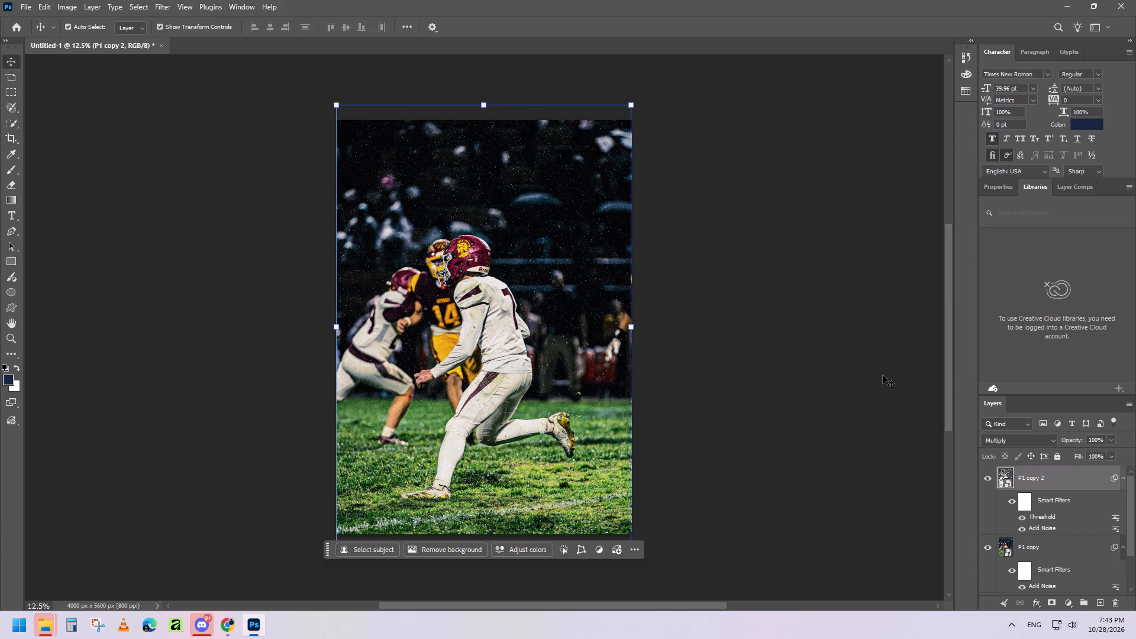
pyautogui.click(989, 479)
pyautogui.click(989, 479)
pyautogui.click(989, 479)
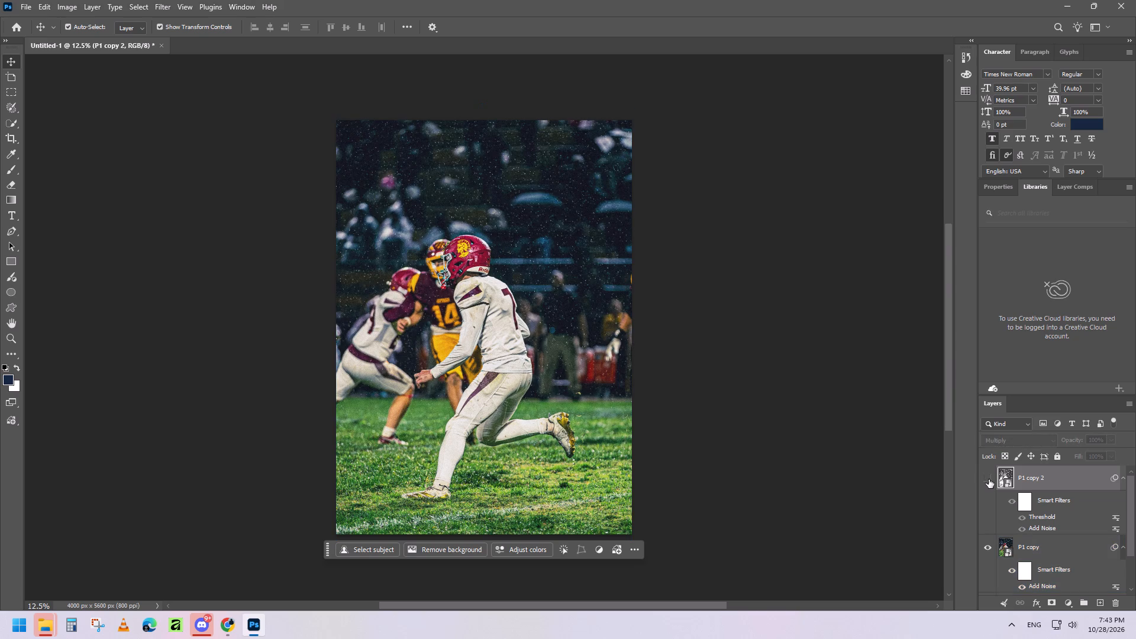
pyautogui.click(989, 479)
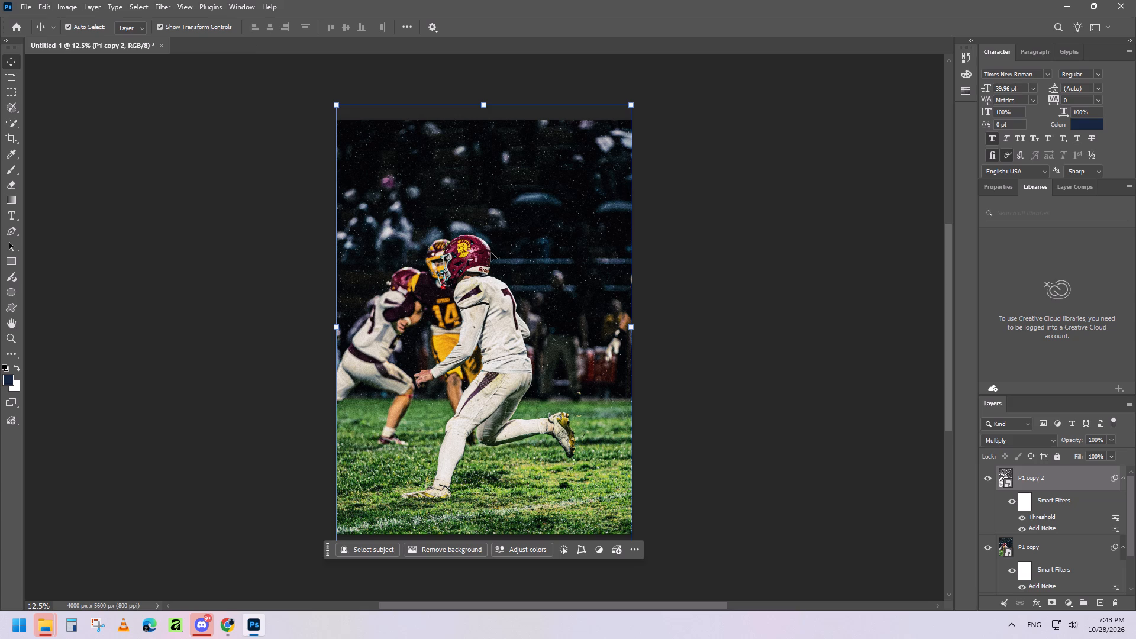
# Raise the level of the Threshold smart filter on the P1 copy 2 layer to about 56.
pyautogui.doubleClick(1045, 517)
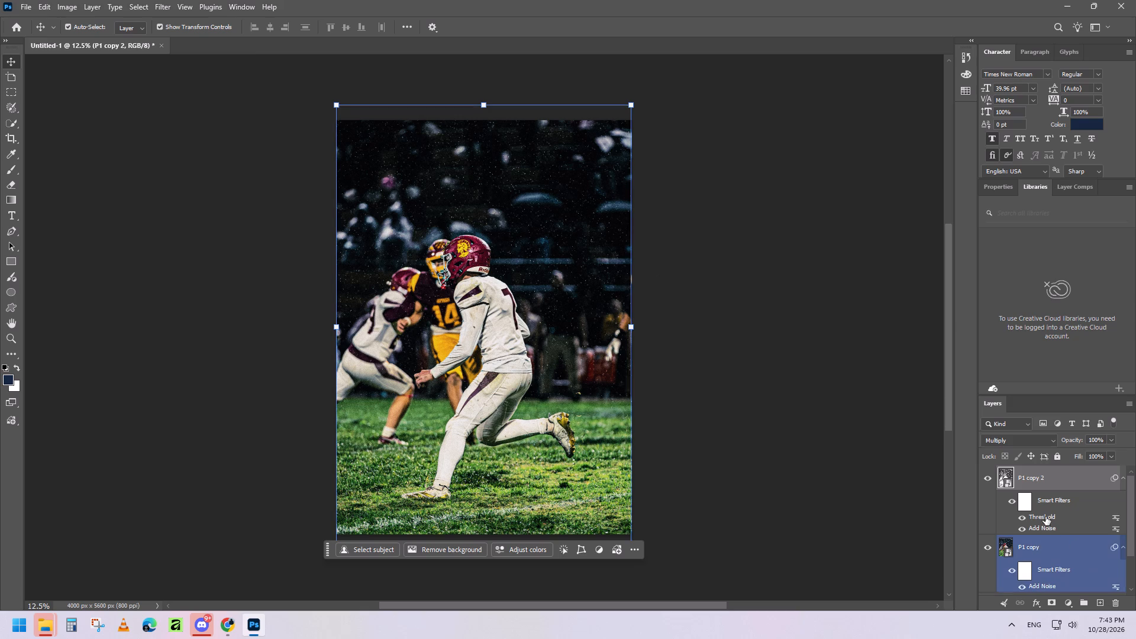
pyautogui.click(702, 252)
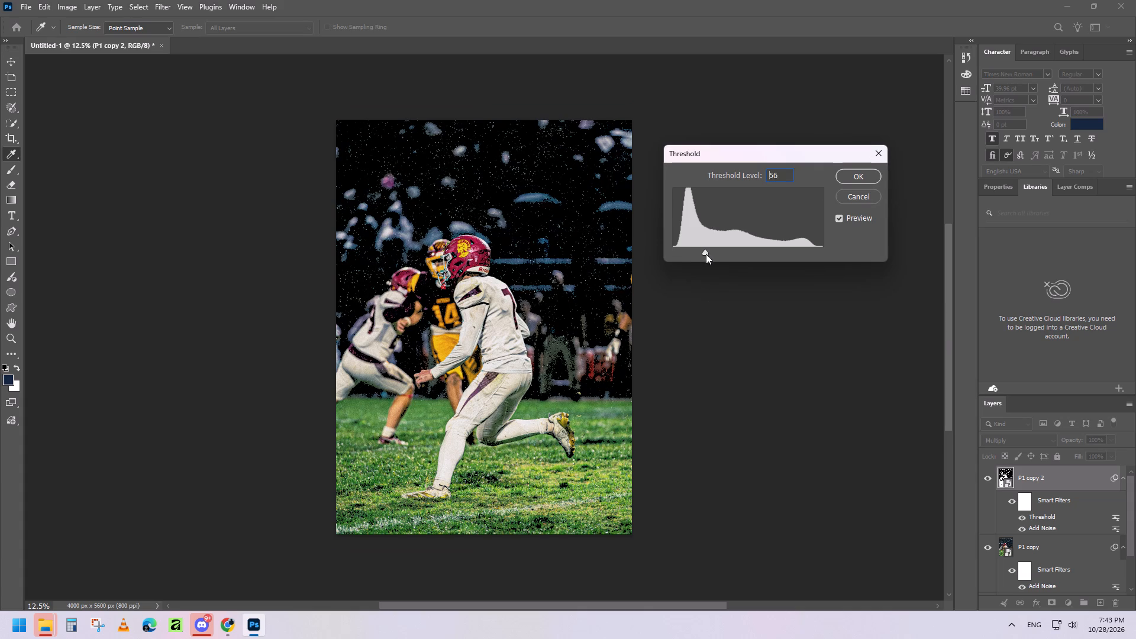
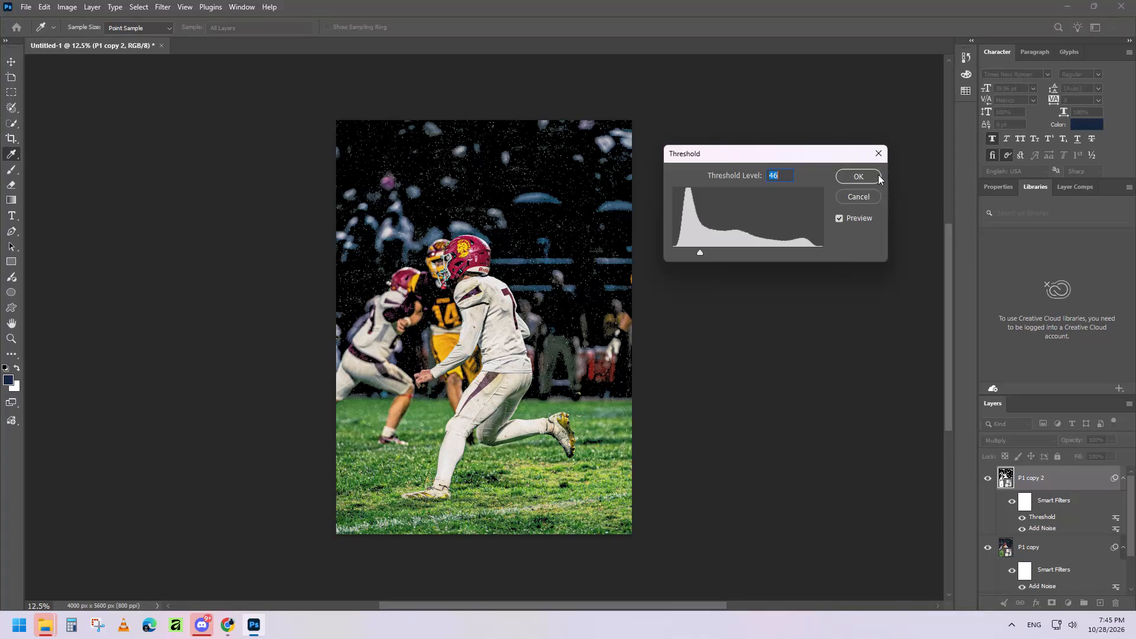
# Apply the Threshold smart filter on the P1 copy 2 layer at level 46.
pyautogui.click(872, 173)
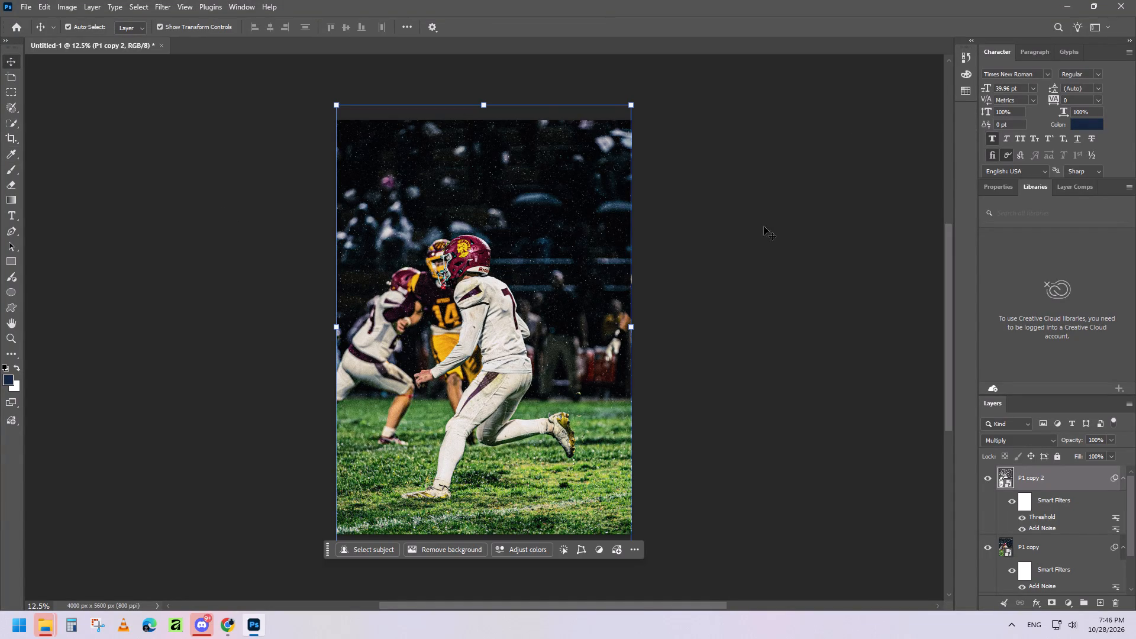
pyautogui.click(140, 183)
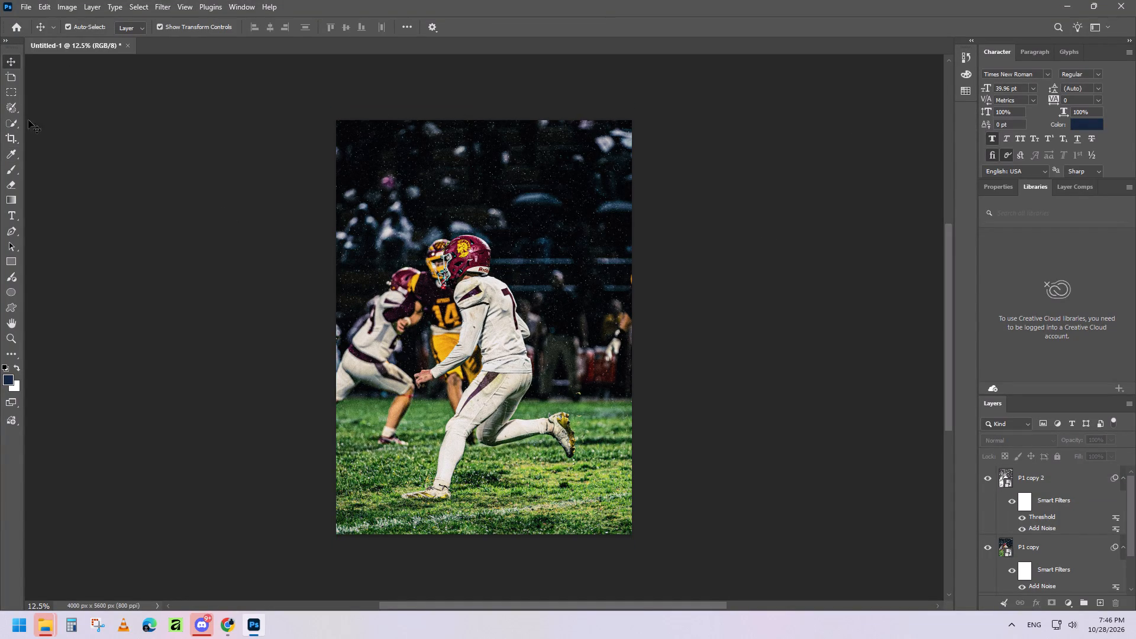
# Switch to the Quick Selection tool.
pyautogui.rightClick(4, 95)
pyautogui.click(14, 93)
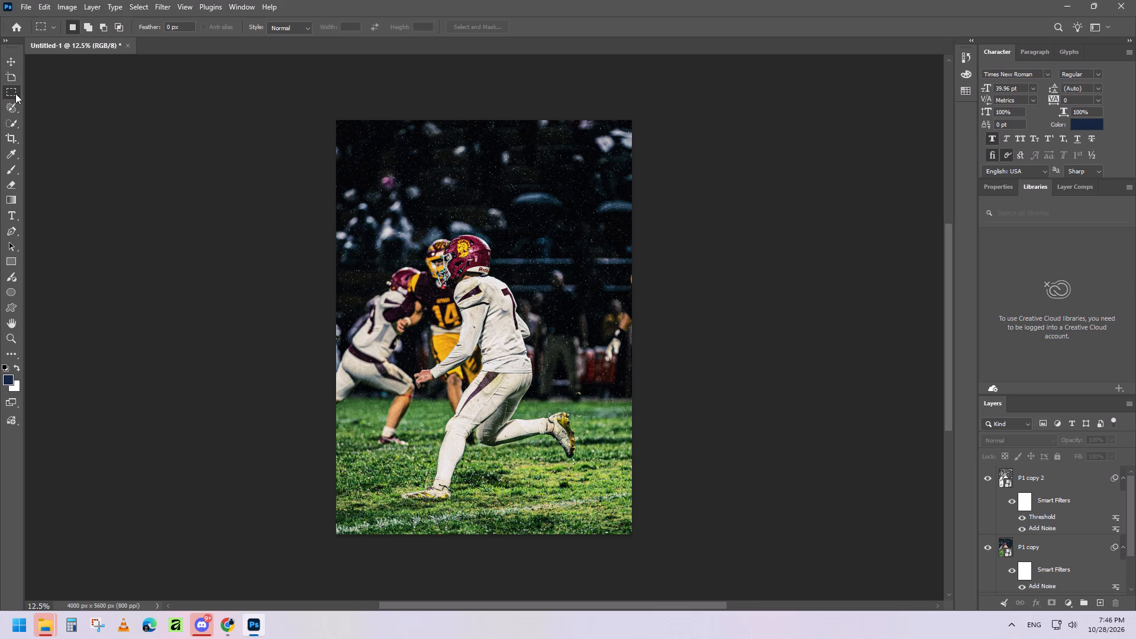
pyautogui.rightClick(15, 93)
pyautogui.rightClick(14, 108)
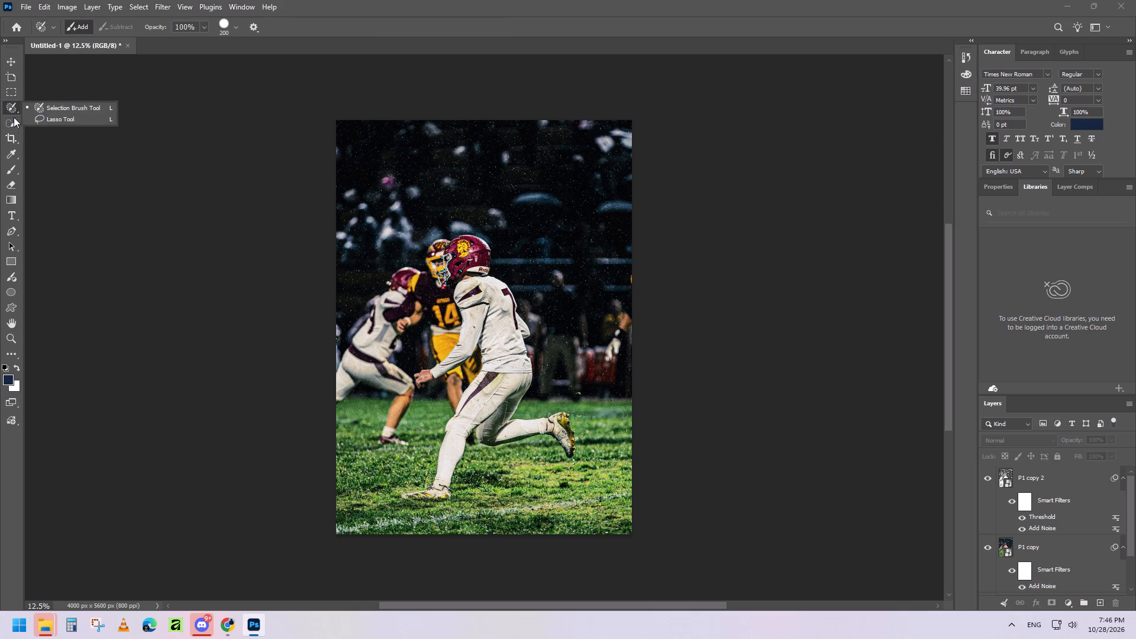
pyautogui.rightClick(14, 122)
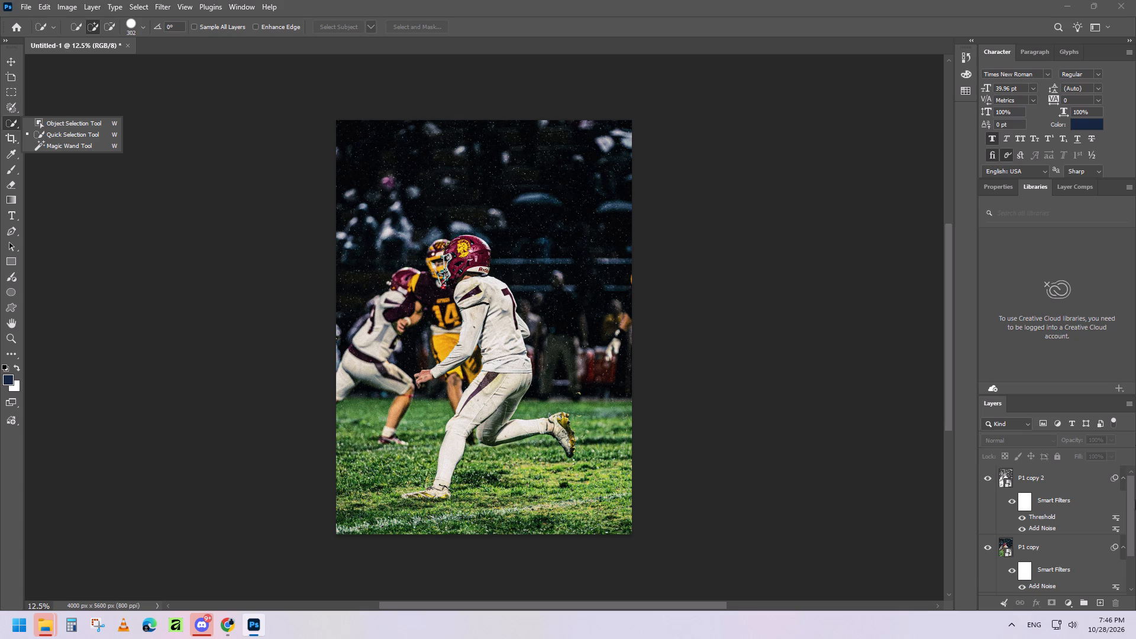
# Duplicate the P1 copy 2 layer.
pyautogui.click(1077, 485)
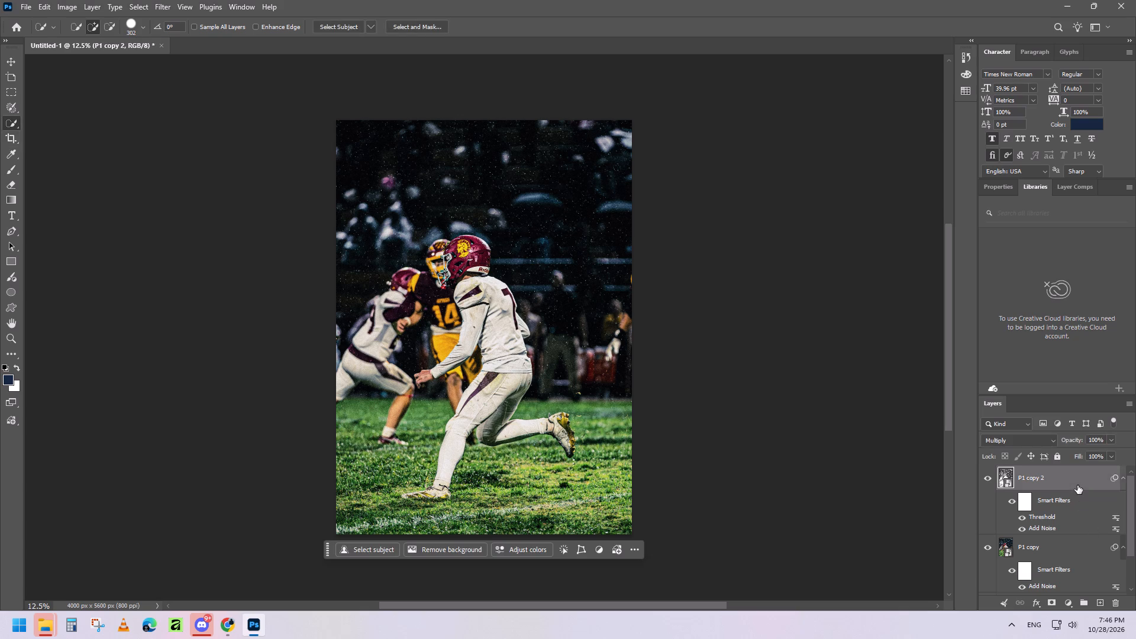
pyautogui.hotkey('ctrl', 'j')
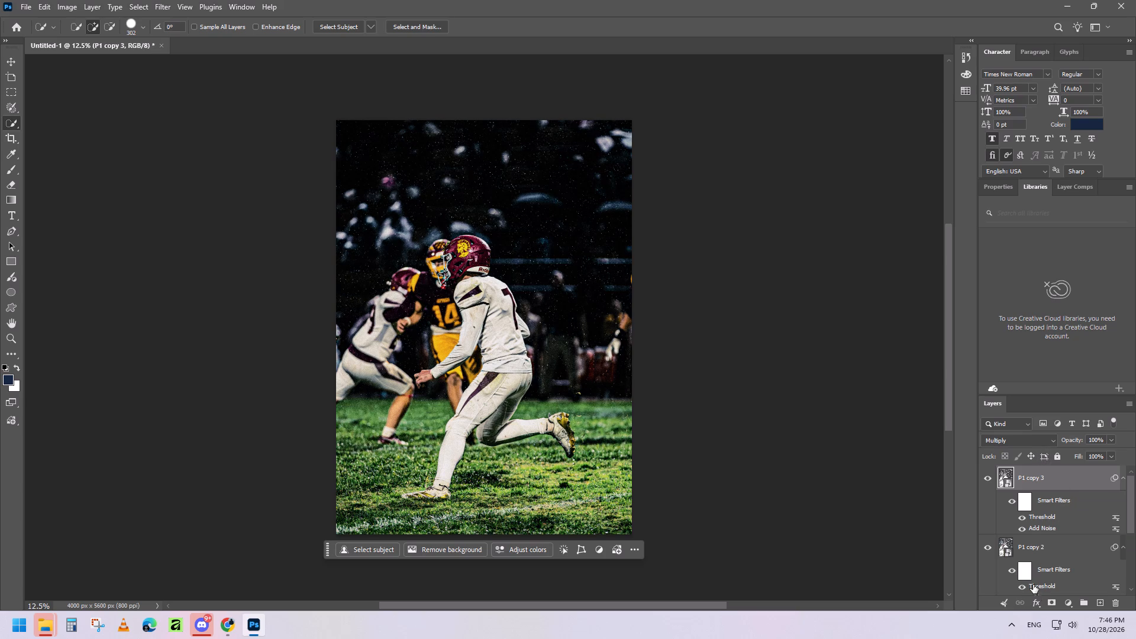
# Hide the P1 copy 2, P1 copy and P1 layers, keeping the new P1 copy 3 threshold layer shown.
pyautogui.click(987, 548)
pyautogui.scroll(-3, 1007, 557)
pyautogui.click(987, 501)
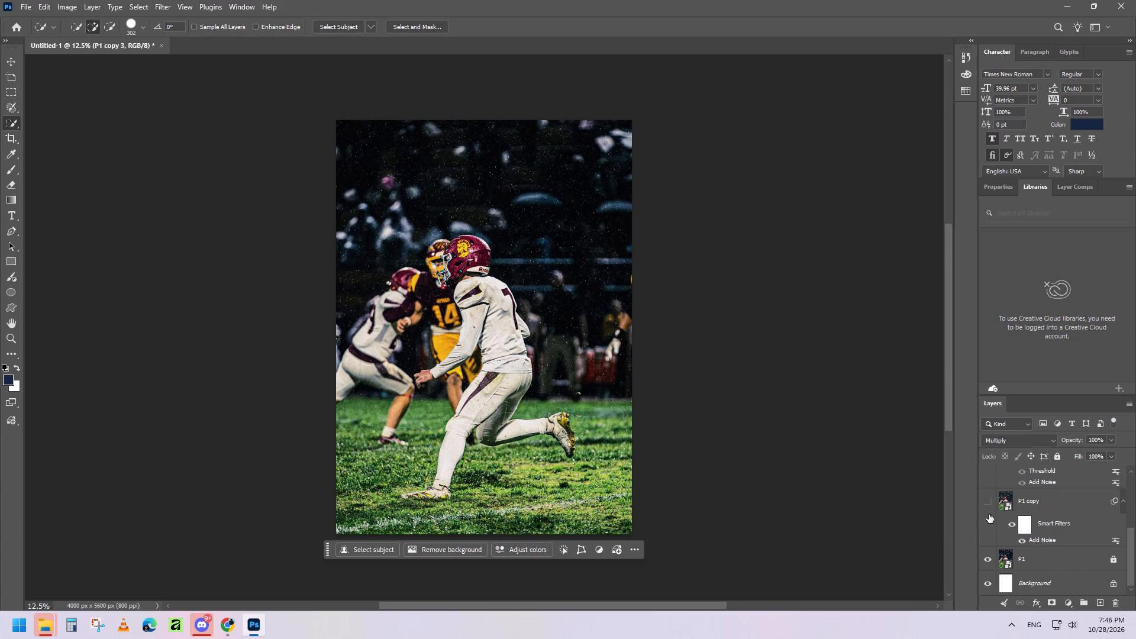
pyautogui.click(987, 562)
pyautogui.scroll(3, 1134, 524)
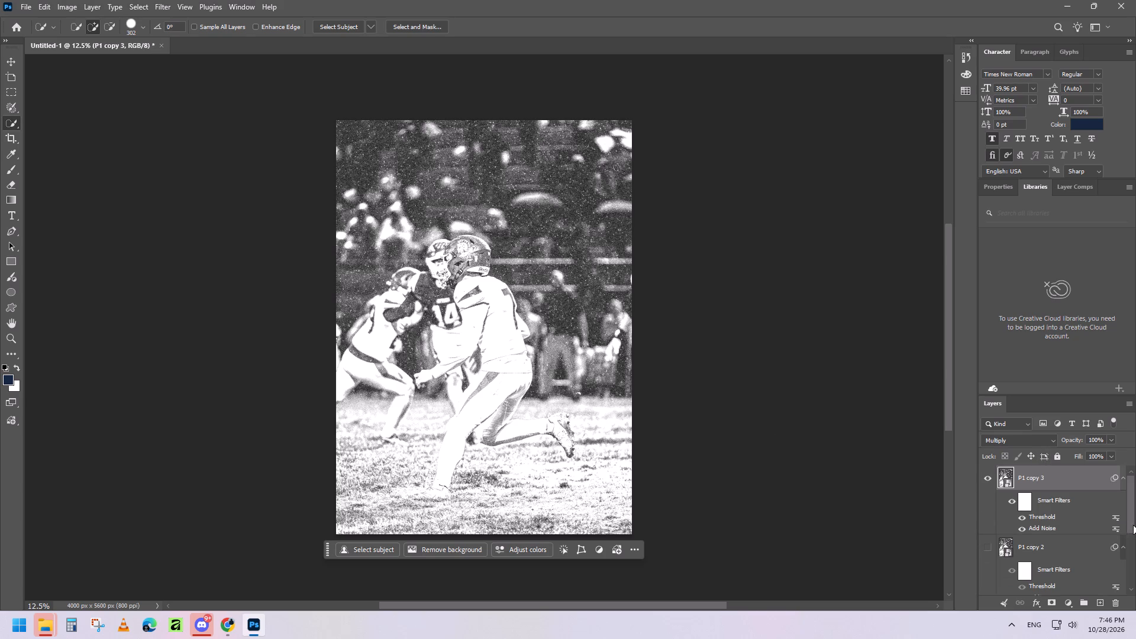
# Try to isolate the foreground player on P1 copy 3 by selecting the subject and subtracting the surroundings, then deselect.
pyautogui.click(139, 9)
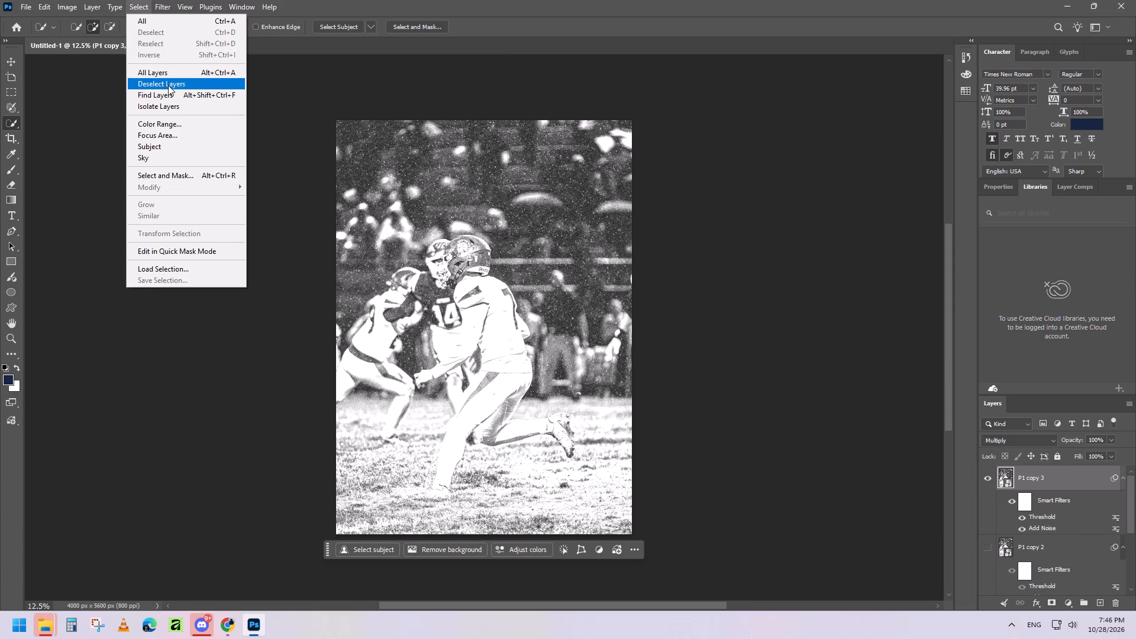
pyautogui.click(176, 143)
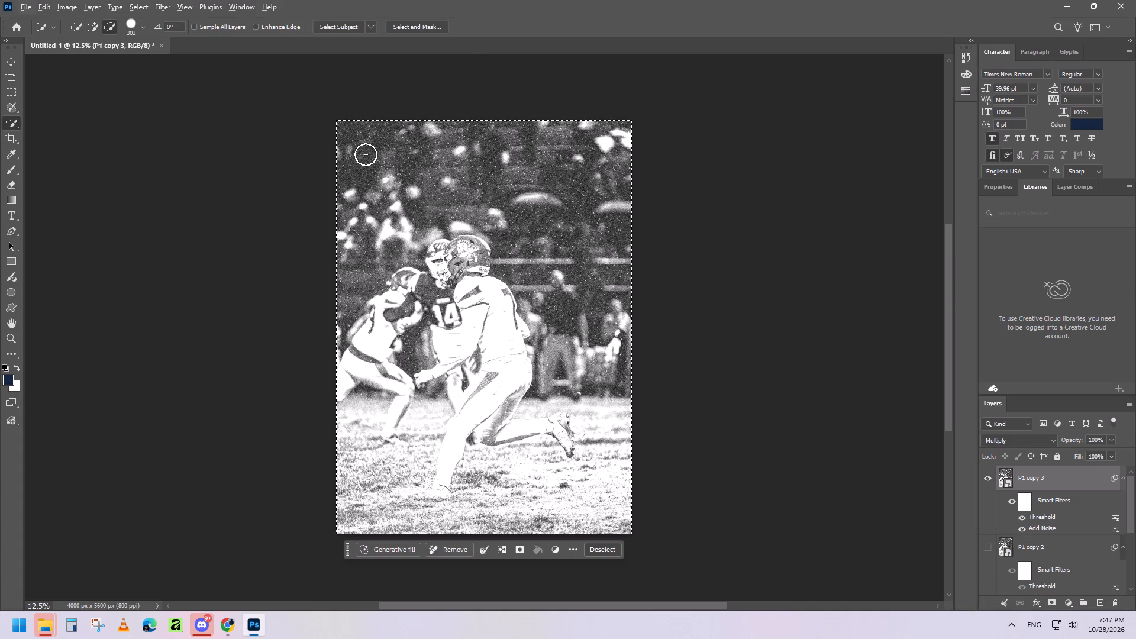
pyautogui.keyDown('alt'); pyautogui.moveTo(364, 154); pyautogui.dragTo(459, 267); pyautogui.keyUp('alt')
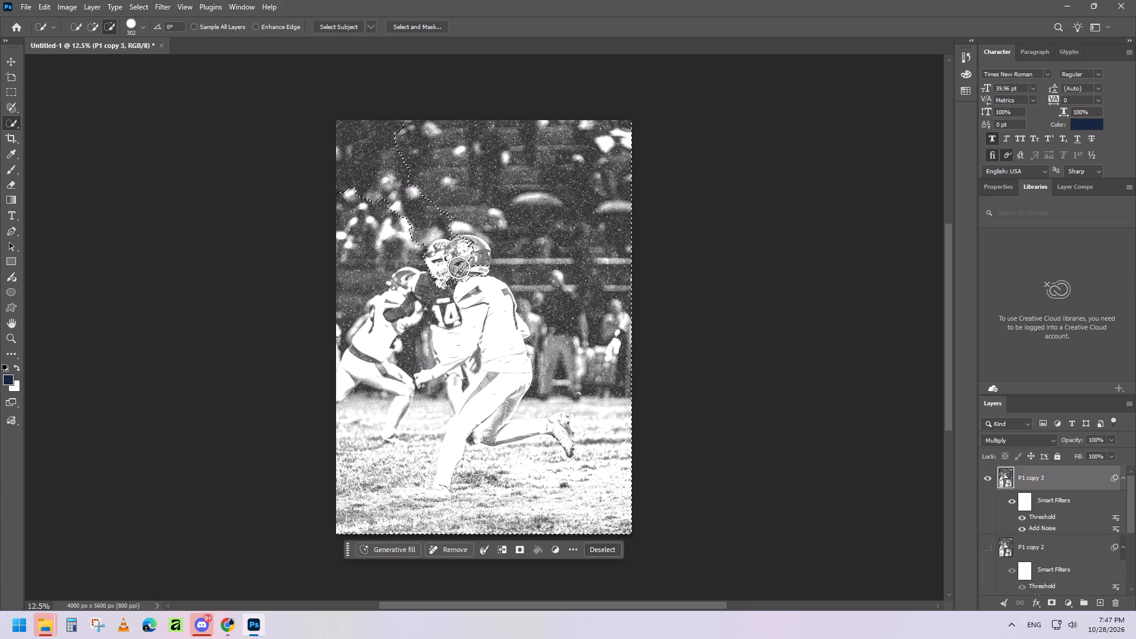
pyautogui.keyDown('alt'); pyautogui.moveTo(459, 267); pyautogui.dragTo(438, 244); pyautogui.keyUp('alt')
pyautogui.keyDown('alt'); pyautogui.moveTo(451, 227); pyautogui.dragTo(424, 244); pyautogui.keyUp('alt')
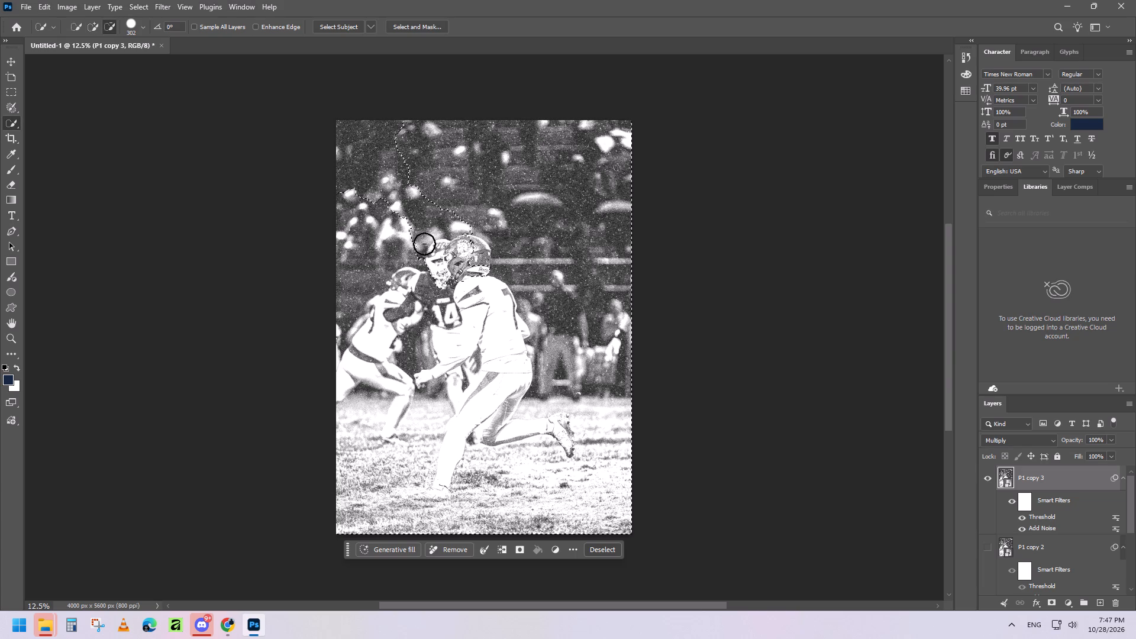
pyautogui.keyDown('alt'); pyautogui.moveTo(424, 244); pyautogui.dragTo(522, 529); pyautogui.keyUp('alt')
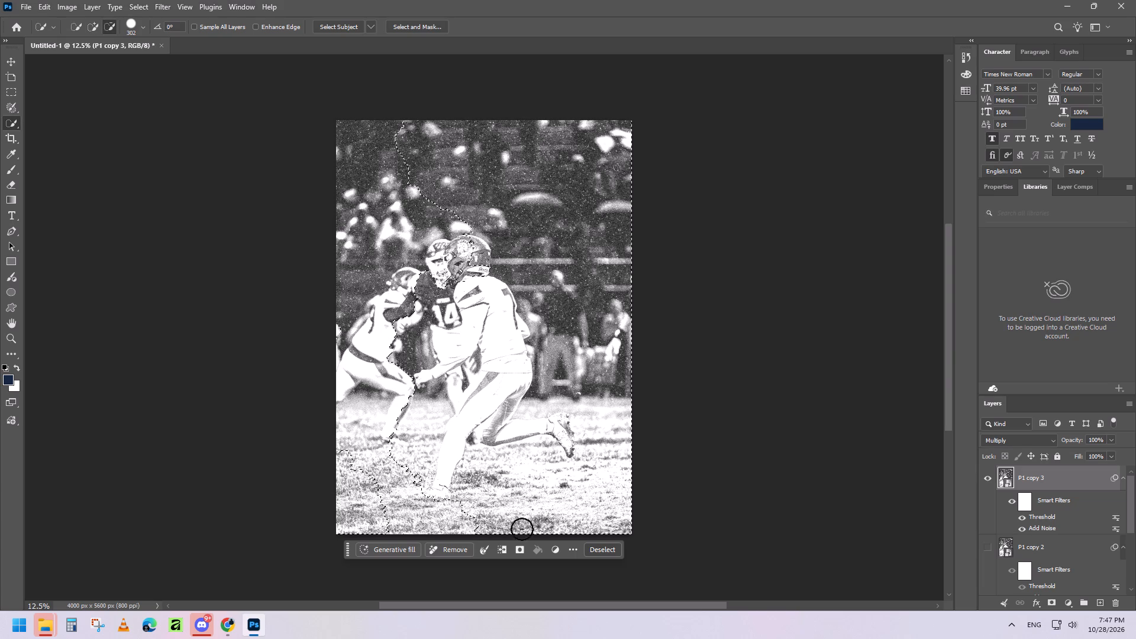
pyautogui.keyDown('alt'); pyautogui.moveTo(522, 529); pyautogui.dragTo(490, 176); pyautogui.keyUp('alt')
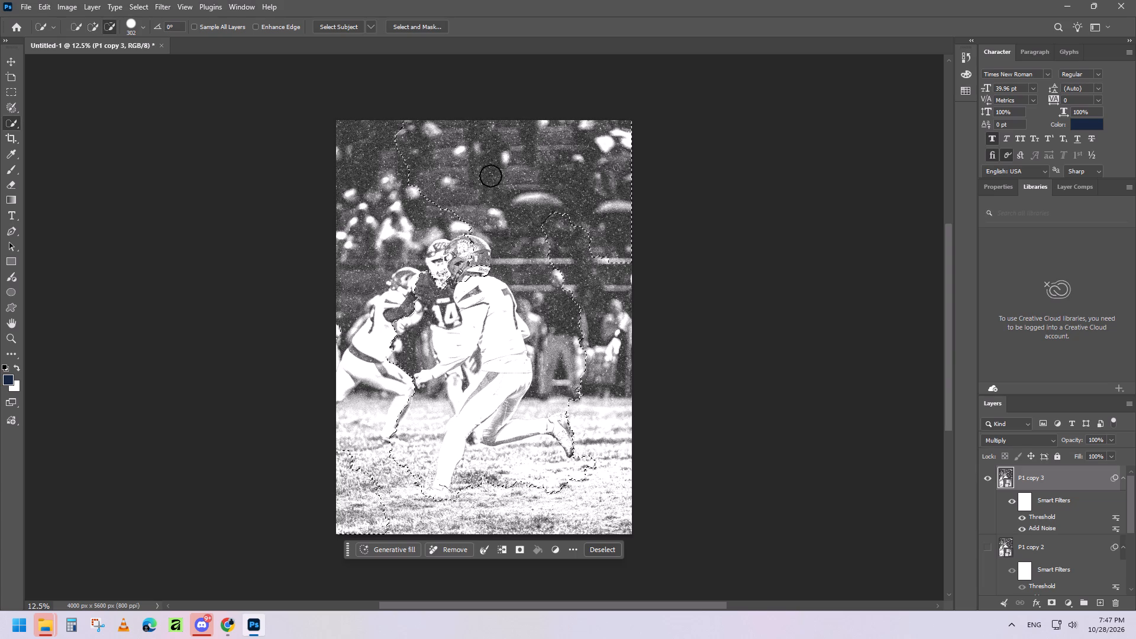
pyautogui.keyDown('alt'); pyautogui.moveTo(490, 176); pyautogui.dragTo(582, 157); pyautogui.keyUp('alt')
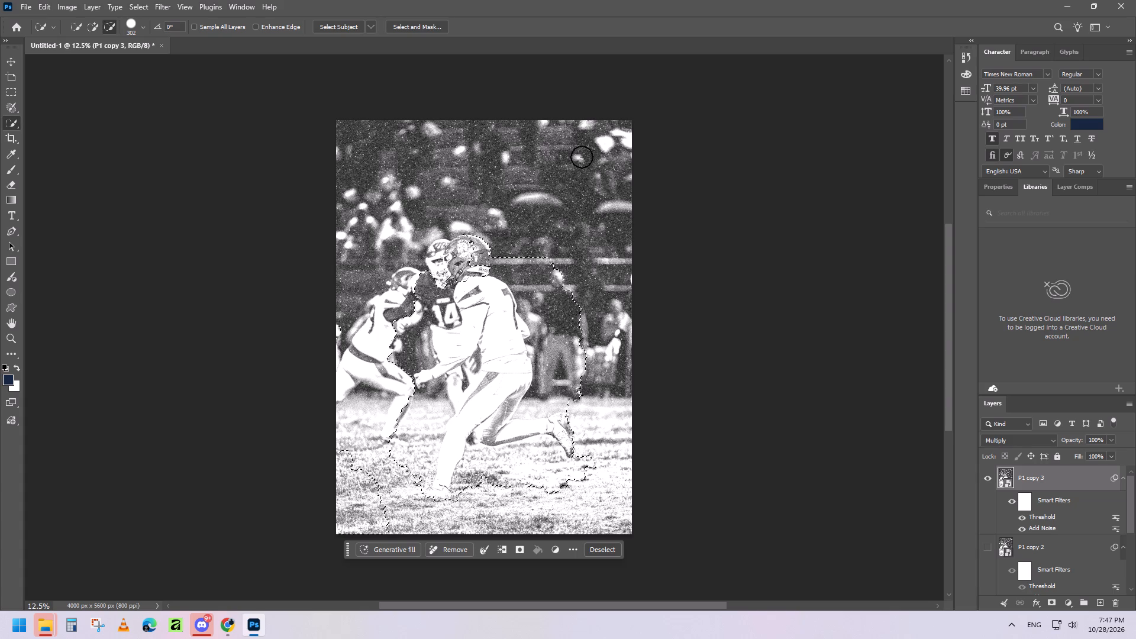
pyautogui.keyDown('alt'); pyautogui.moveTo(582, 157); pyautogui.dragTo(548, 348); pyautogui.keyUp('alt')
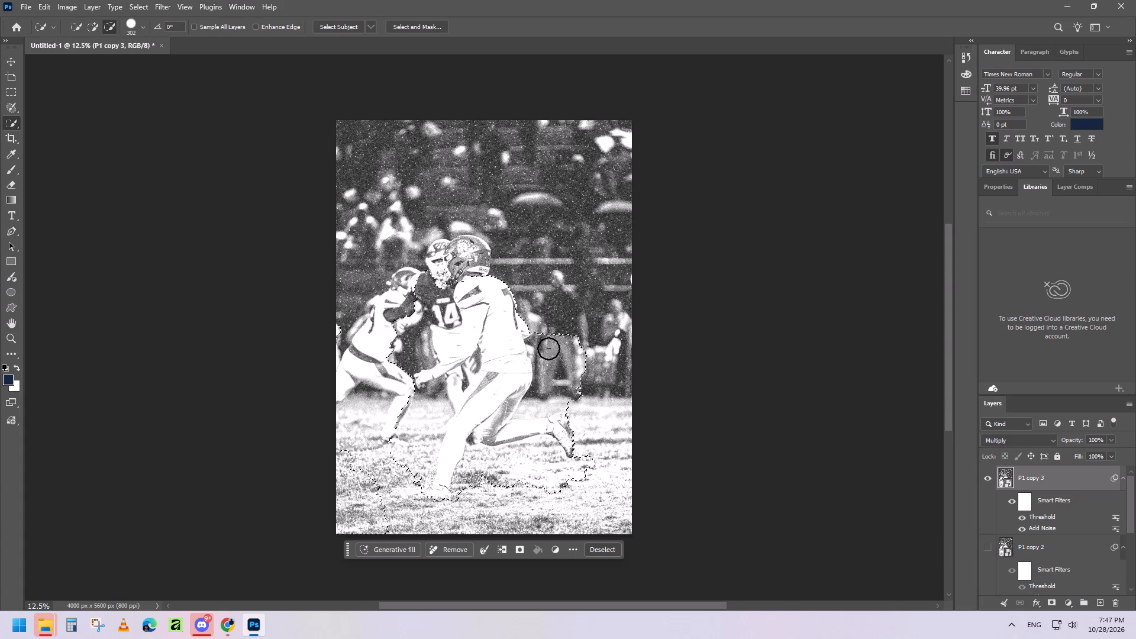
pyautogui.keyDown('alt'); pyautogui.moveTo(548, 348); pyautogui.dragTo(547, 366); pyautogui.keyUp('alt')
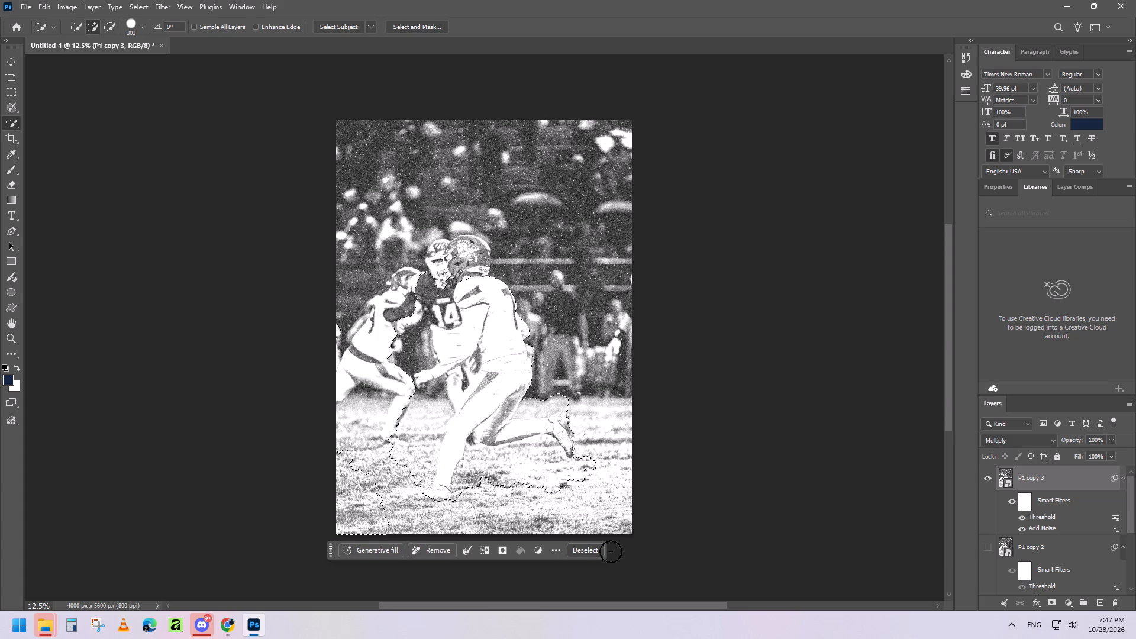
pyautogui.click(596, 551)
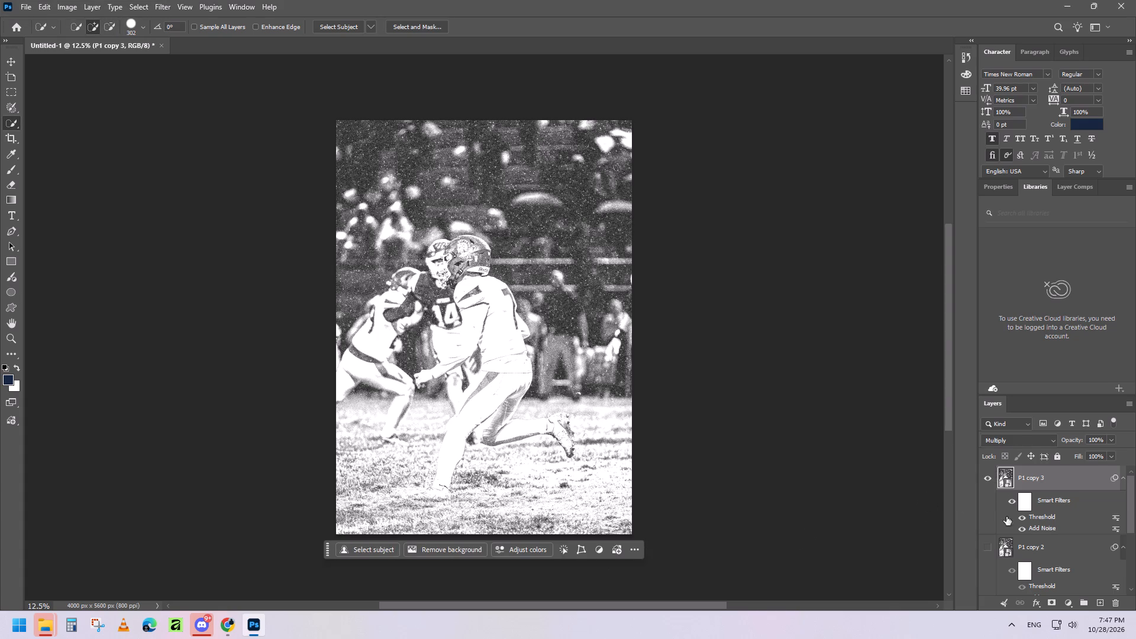
# Hide the P1 copy 3 layer and show the original P1 photo layer.
pyautogui.scroll(-3, 1013, 530)
pyautogui.scroll(4, 990, 498)
pyautogui.click(988, 479)
pyautogui.scroll(-4, 1012, 545)
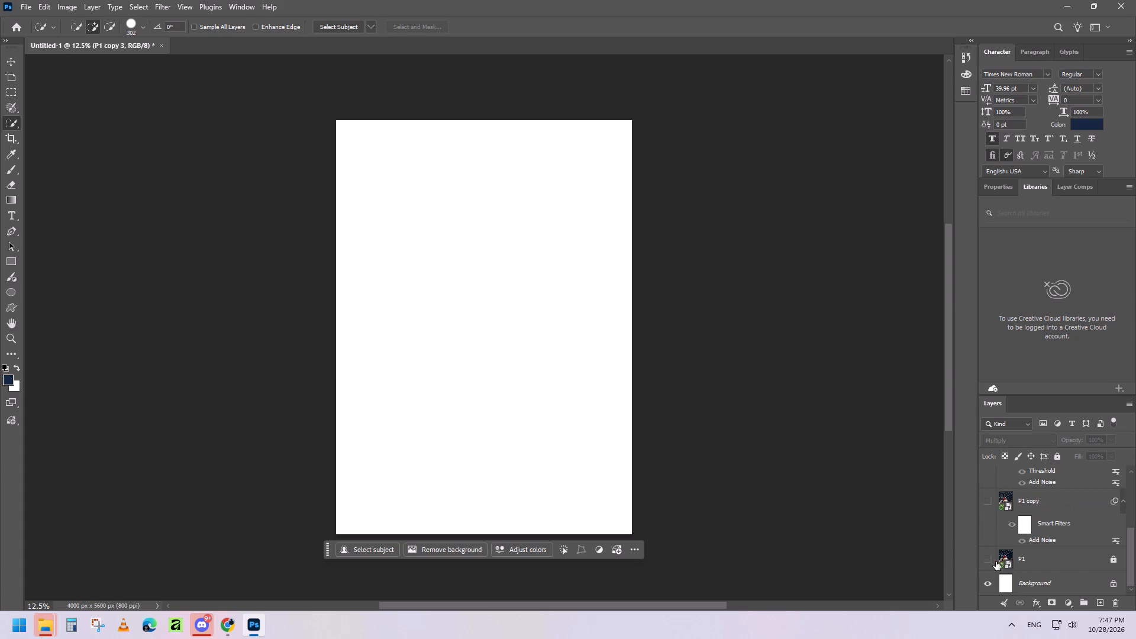
pyautogui.click(990, 560)
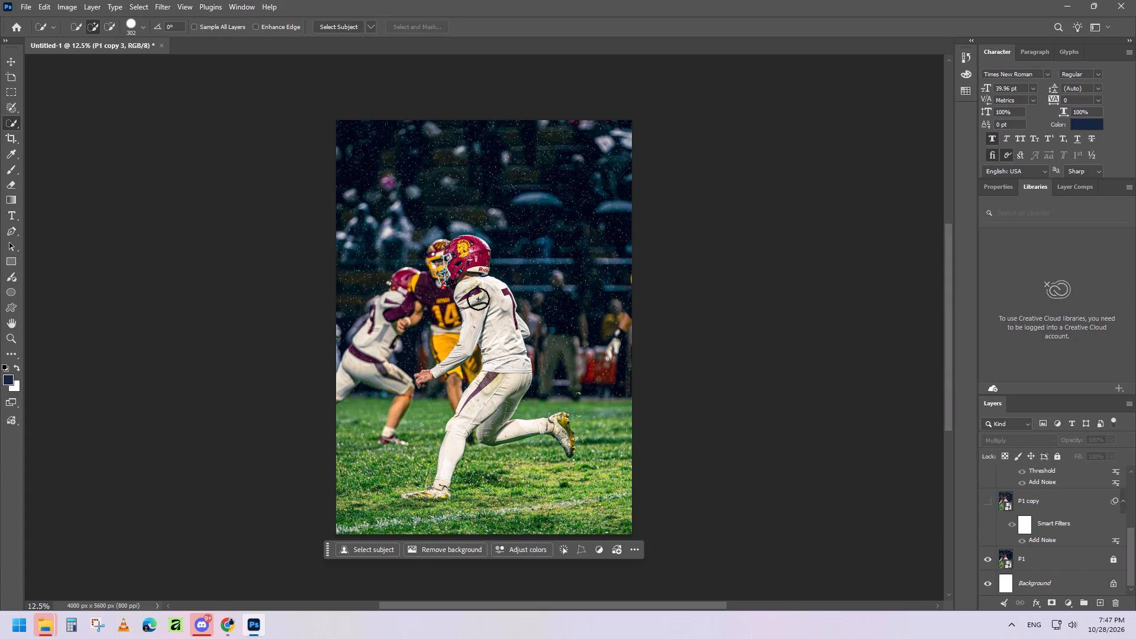
# Select the foreground player in the white uniform, covering the jersey, trousers, legs and maroon helmet, with the Quick Selection tool.
pyautogui.click(478, 299)
pyautogui.click(493, 329)
pyautogui.click(497, 367)
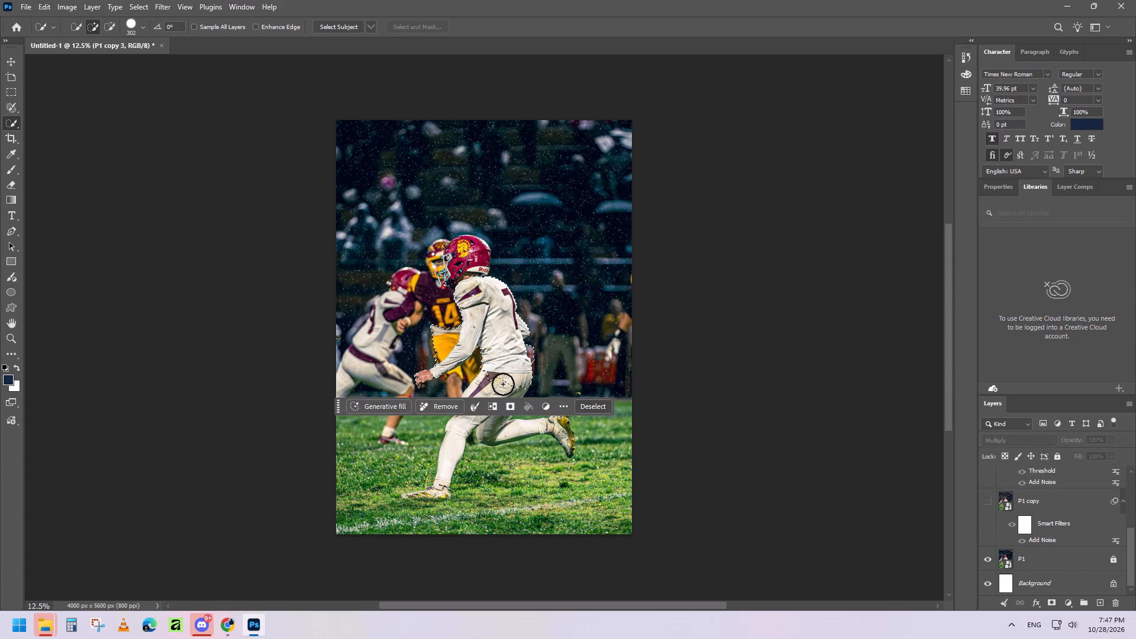
pyautogui.click(503, 384)
pyautogui.click(453, 445)
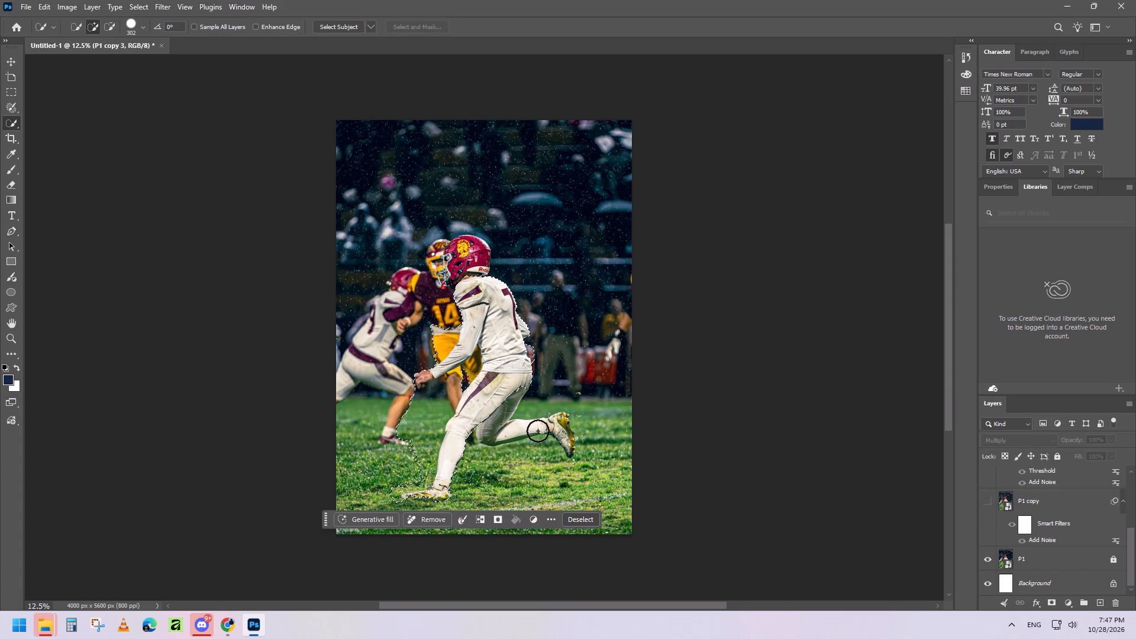
pyautogui.click(538, 430)
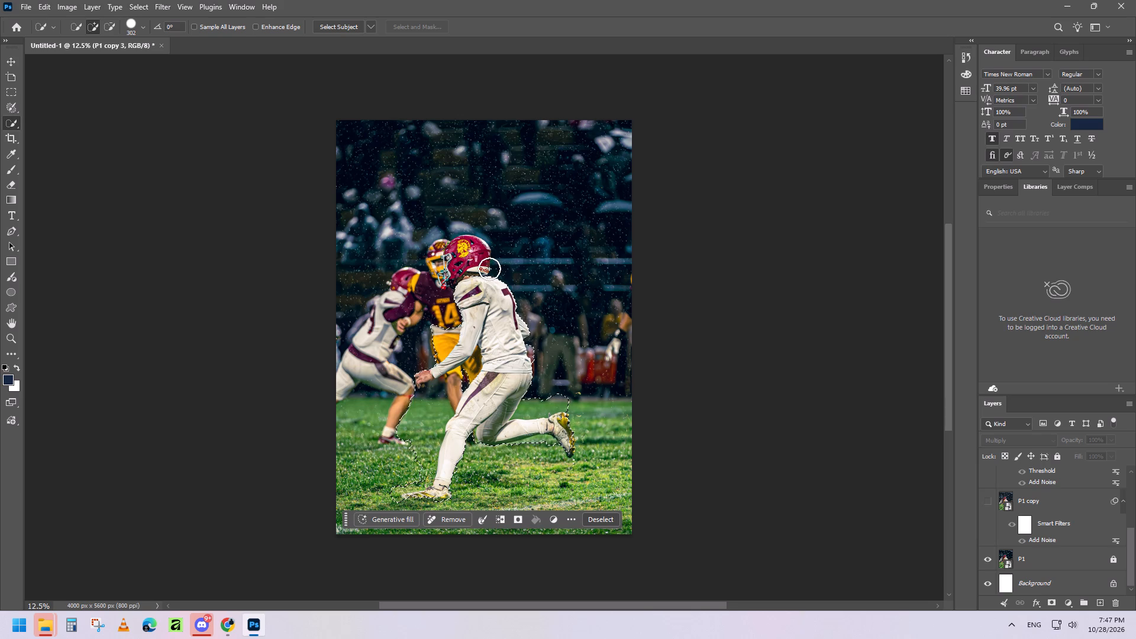
pyautogui.click(470, 250)
pyautogui.click(463, 262)
pyautogui.click(455, 260)
pyautogui.click(454, 250)
# Reduce the selection brush to 192 px and subtract the number 14 player and the background around the foreground helmet from the selection.
pyautogui.keyDown('alt'); pyautogui.rightClick(438, 335); pyautogui.keyUp('alt')
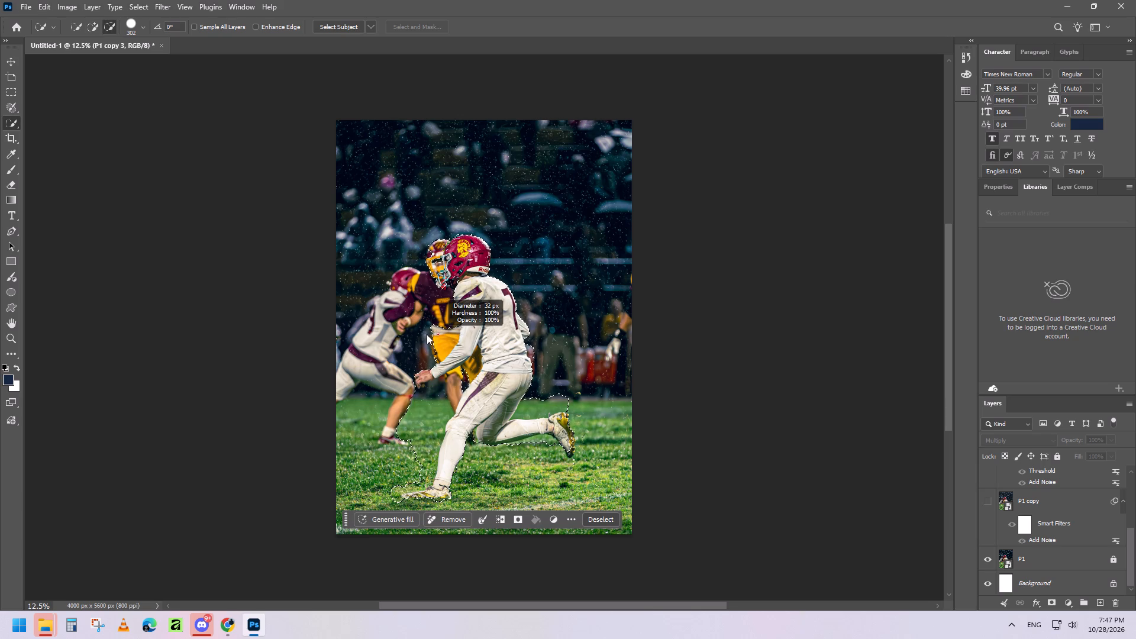
pyautogui.keyDown('alt'); pyautogui.click(434, 326); pyautogui.keyUp('alt')
pyautogui.keyDown('alt'); pyautogui.moveTo(436, 328); pyautogui.dragTo(437, 348); pyautogui.keyUp('alt')
pyautogui.keyDown('alt'); pyautogui.click(438, 285); pyautogui.keyUp('alt')
pyautogui.keyDown('alt'); pyautogui.click(429, 277); pyautogui.keyUp('alt')
pyautogui.keyDown('alt'); pyautogui.click(428, 269); pyautogui.keyUp('alt')
pyautogui.keyDown('alt'); pyautogui.click(429, 262); pyautogui.keyUp('alt')
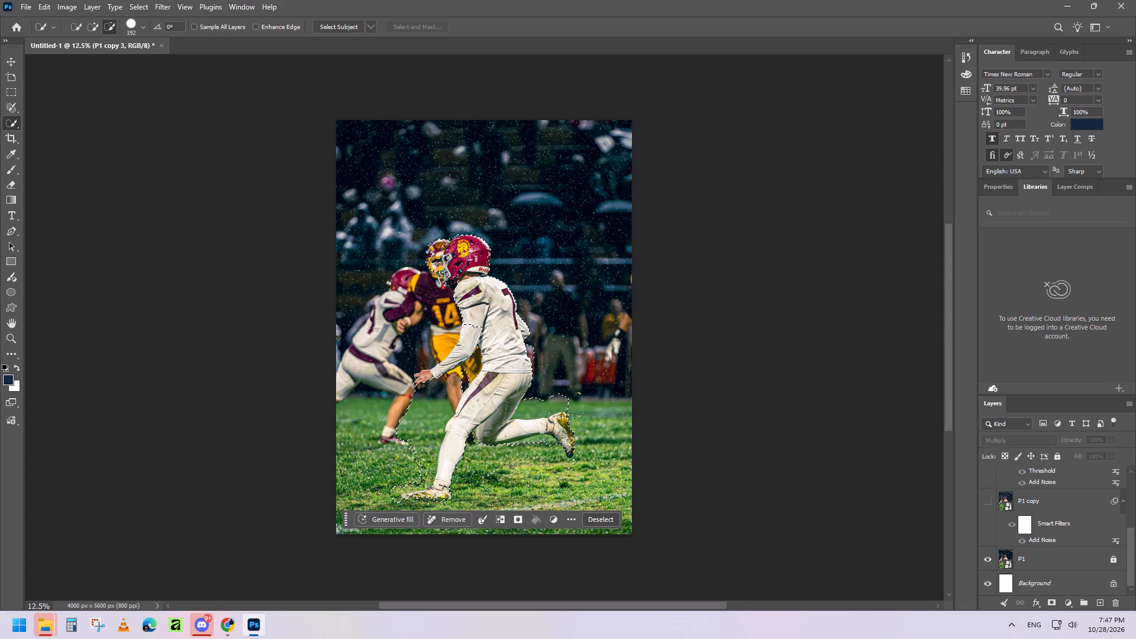
pyautogui.keyDown('alt'); pyautogui.click(429, 256); pyautogui.keyUp('alt')
pyautogui.keyDown('alt'); pyautogui.click(437, 241); pyautogui.keyUp('alt')
pyautogui.keyDown('alt'); pyautogui.doubleClick(438, 243); pyautogui.keyUp('alt')
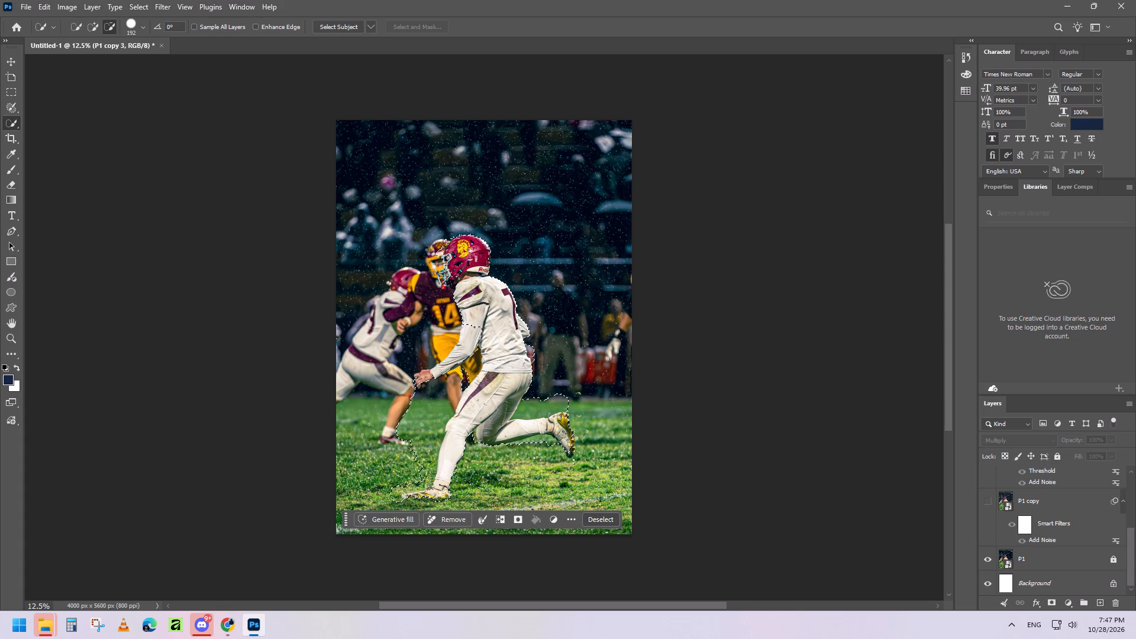
pyautogui.keyDown('alt'); pyautogui.moveTo(433, 253); pyautogui.dragTo(456, 228); pyautogui.keyUp('alt')
pyautogui.keyDown('alt'); pyautogui.moveTo(456, 228); pyautogui.dragTo(497, 244); pyautogui.keyUp('alt')
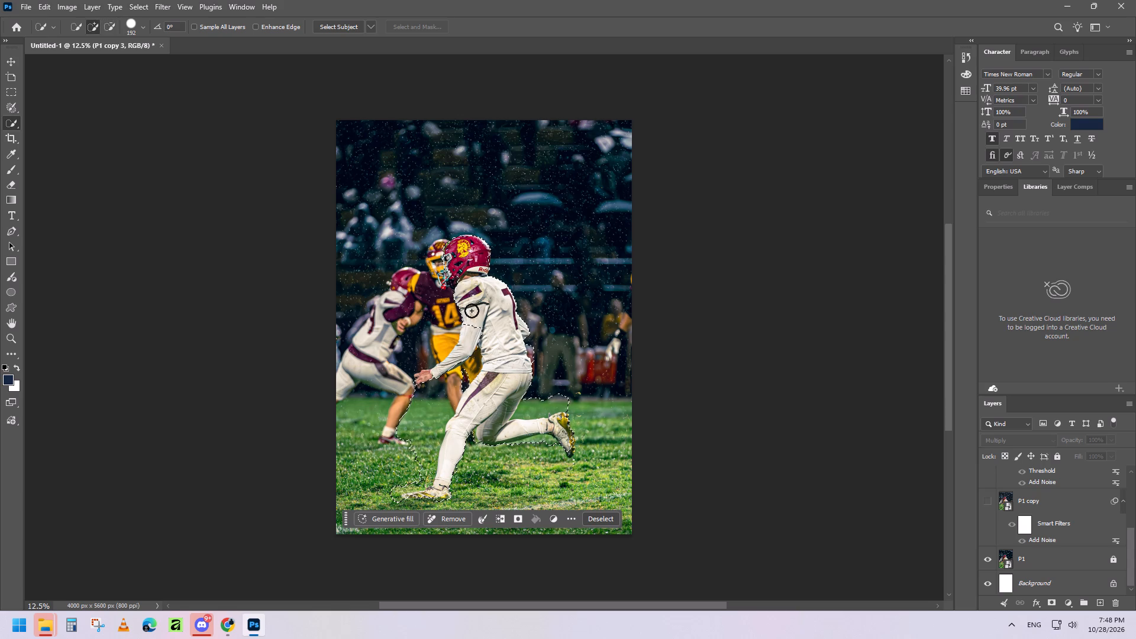
# Add the foreground player's forearm down to the wrist back into the selection.
pyautogui.moveTo(473, 322); pyautogui.dragTo(453, 362)
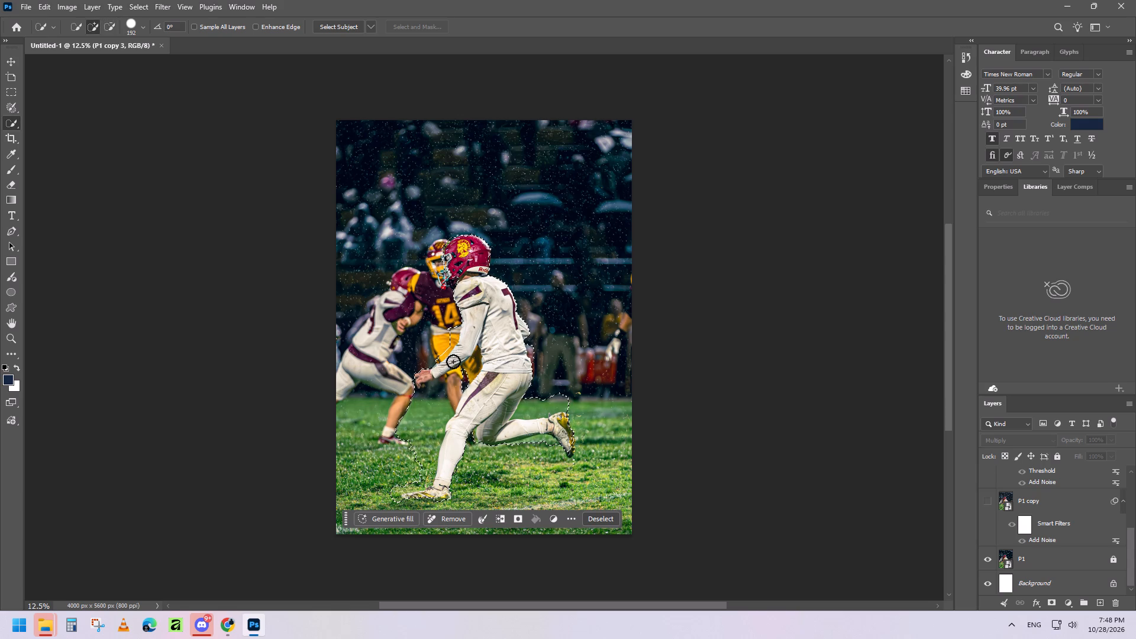
pyautogui.moveTo(453, 362); pyautogui.dragTo(435, 376)
# Subtract the number 14 player's yellow trousers and legs around the foreground forearm from the selection, keeping the foreground player's striped thigh selected.
pyautogui.keyDown('alt'); pyautogui.moveTo(431, 357); pyautogui.dragTo(435, 351); pyautogui.keyUp('alt')
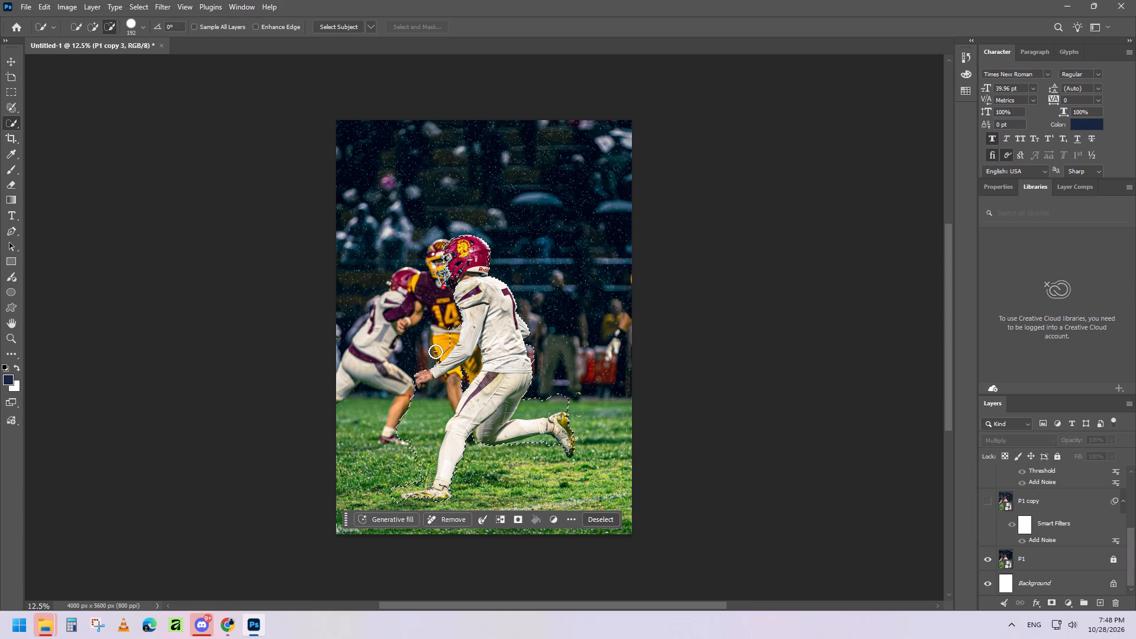
pyautogui.keyDown('alt'); pyautogui.moveTo(435, 351); pyautogui.dragTo(448, 328); pyautogui.keyUp('alt')
pyautogui.keyDown('alt'); pyautogui.moveTo(453, 322); pyautogui.dragTo(452, 330); pyautogui.keyUp('alt')
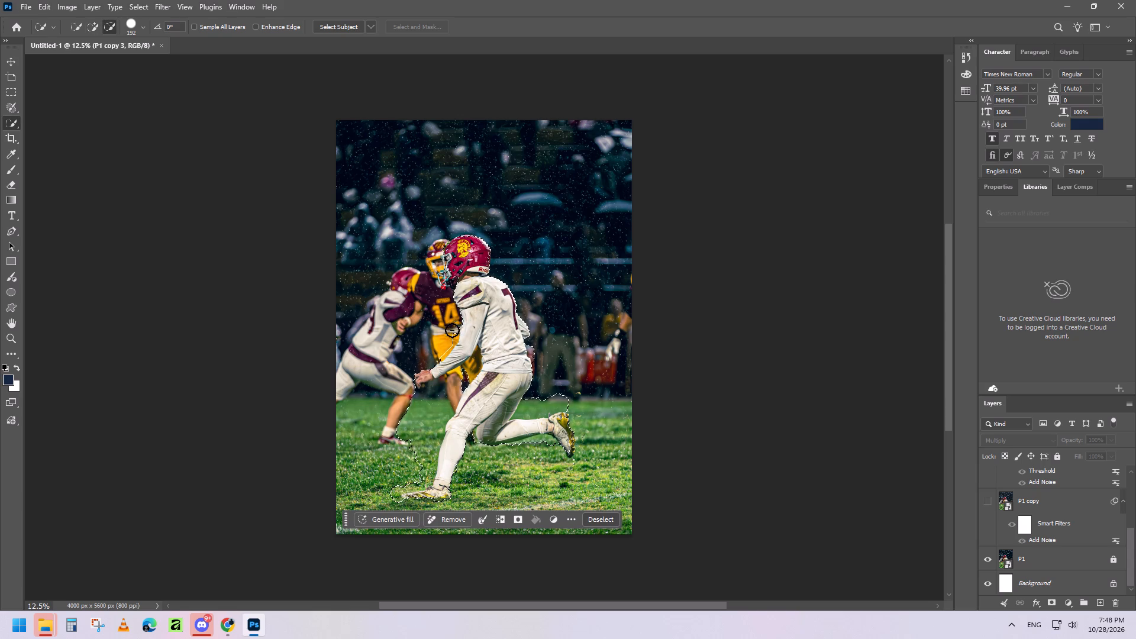
pyautogui.keyDown('alt'); pyautogui.moveTo(452, 330); pyautogui.dragTo(396, 388); pyautogui.keyUp('alt')
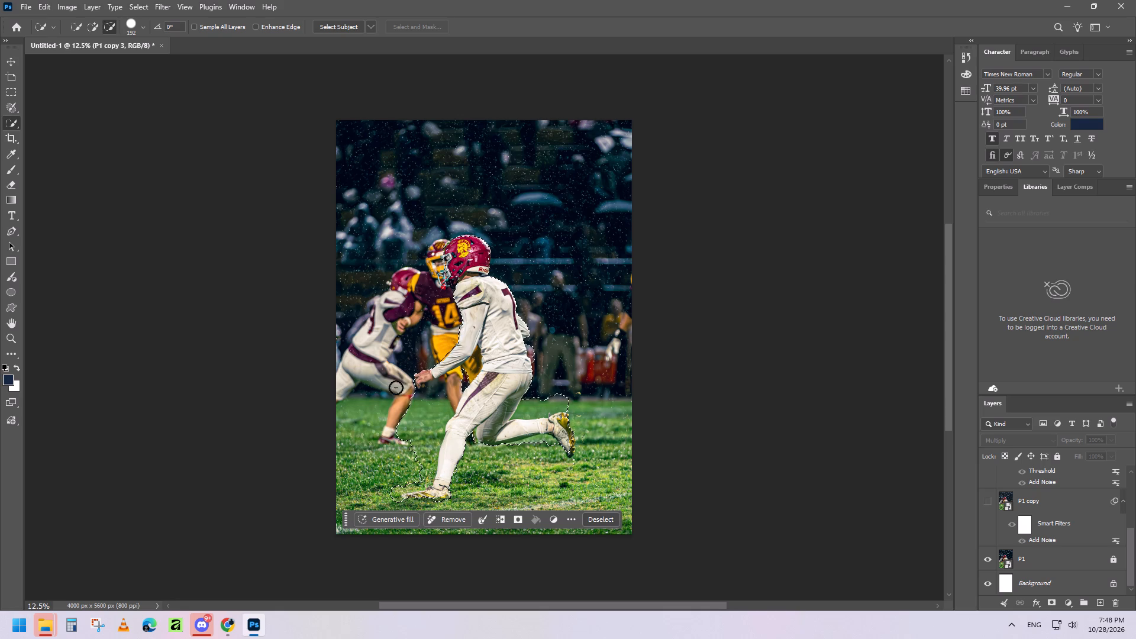
pyautogui.keyDown('alt'); pyautogui.moveTo(396, 388); pyautogui.dragTo(432, 397); pyautogui.keyUp('alt')
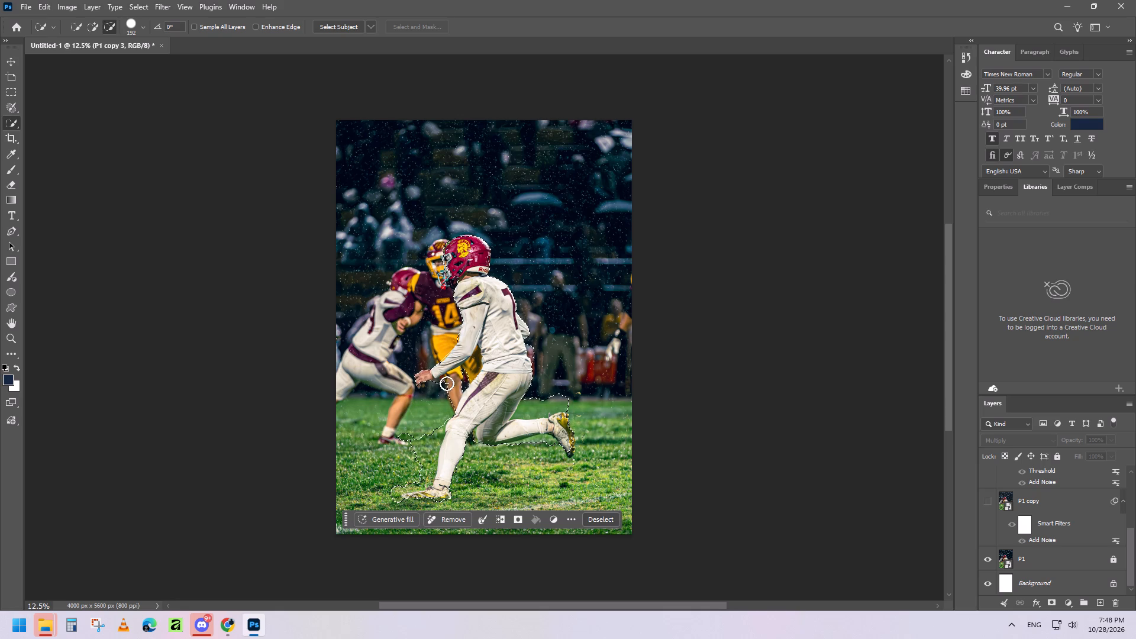
pyautogui.keyDown('alt'); pyautogui.moveTo(447, 383); pyautogui.dragTo(472, 369); pyautogui.keyUp('alt')
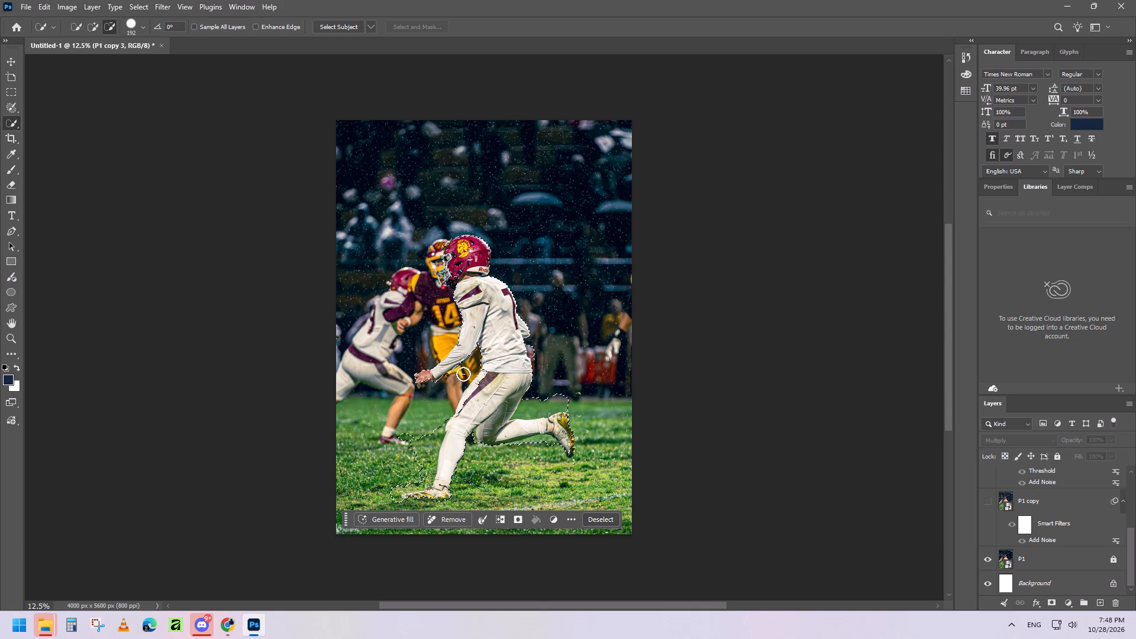
pyautogui.moveTo(489, 374); pyautogui.dragTo(479, 388)
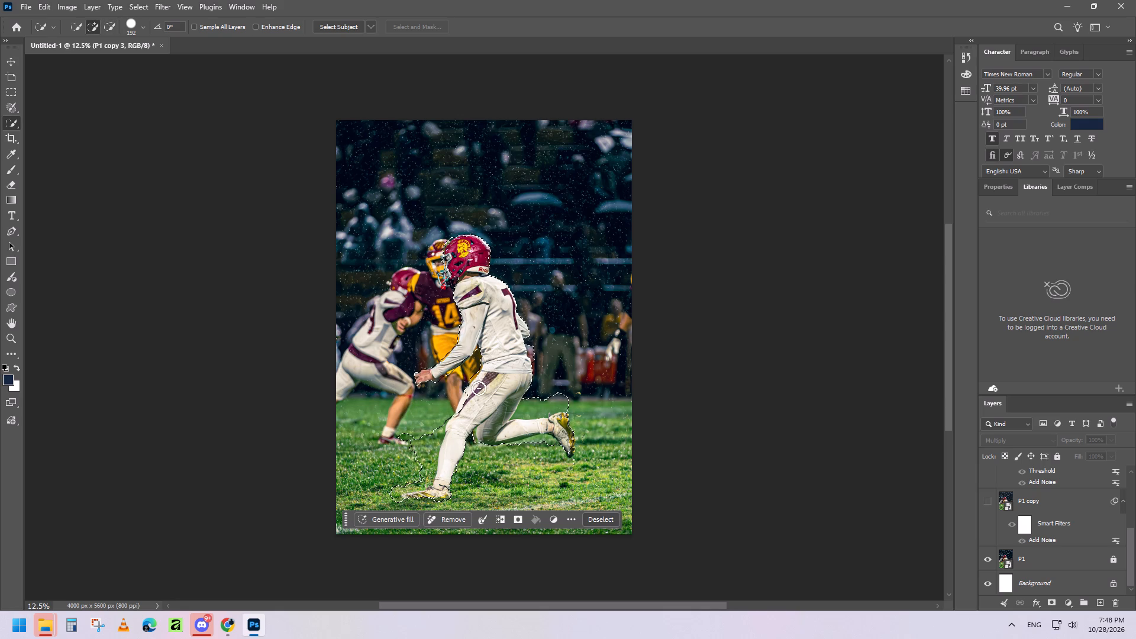
pyautogui.moveTo(479, 388); pyautogui.dragTo(464, 419)
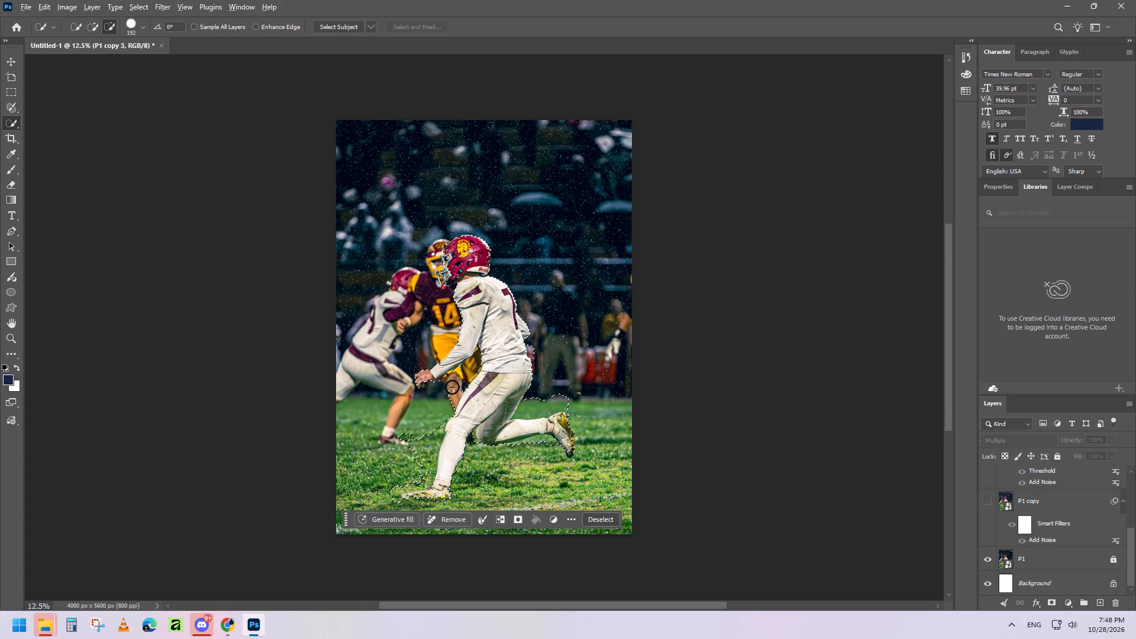
pyautogui.keyDown('alt'); pyautogui.moveTo(452, 388); pyautogui.dragTo(457, 382); pyautogui.keyUp('alt')
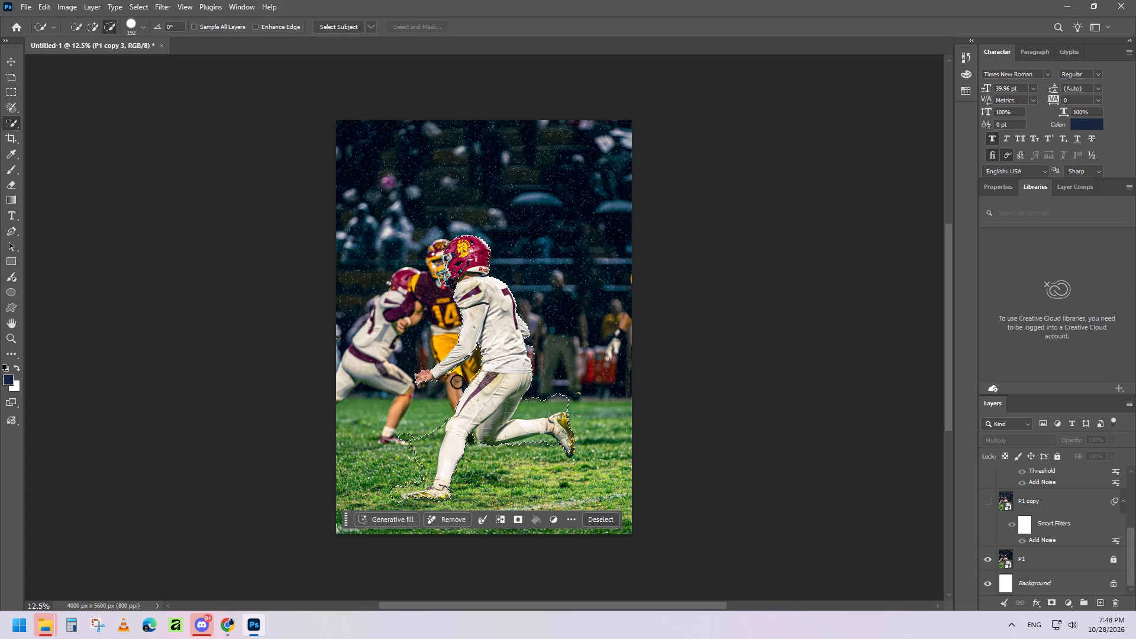
pyautogui.keyDown('alt'); pyautogui.moveTo(457, 382); pyautogui.dragTo(467, 373); pyautogui.keyUp('alt')
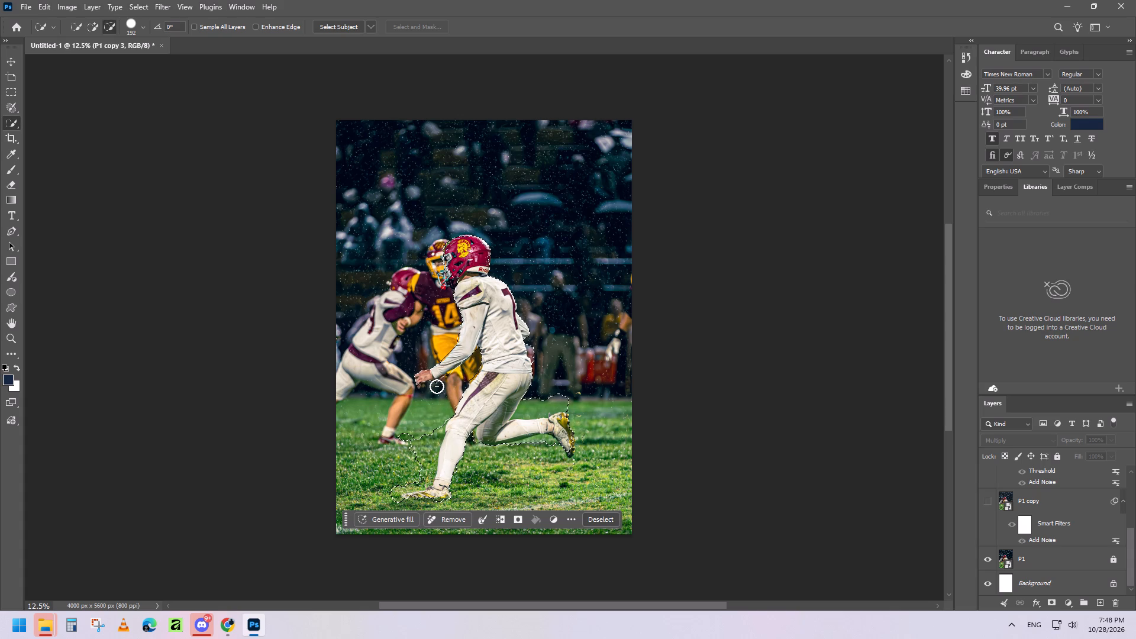
# Subtract the grass around the foreground player's planted lower leg from the selection and add the planted shoe back in.
pyautogui.keyDown('alt'); pyautogui.moveTo(433, 428); pyautogui.dragTo(406, 483); pyautogui.keyUp('alt')
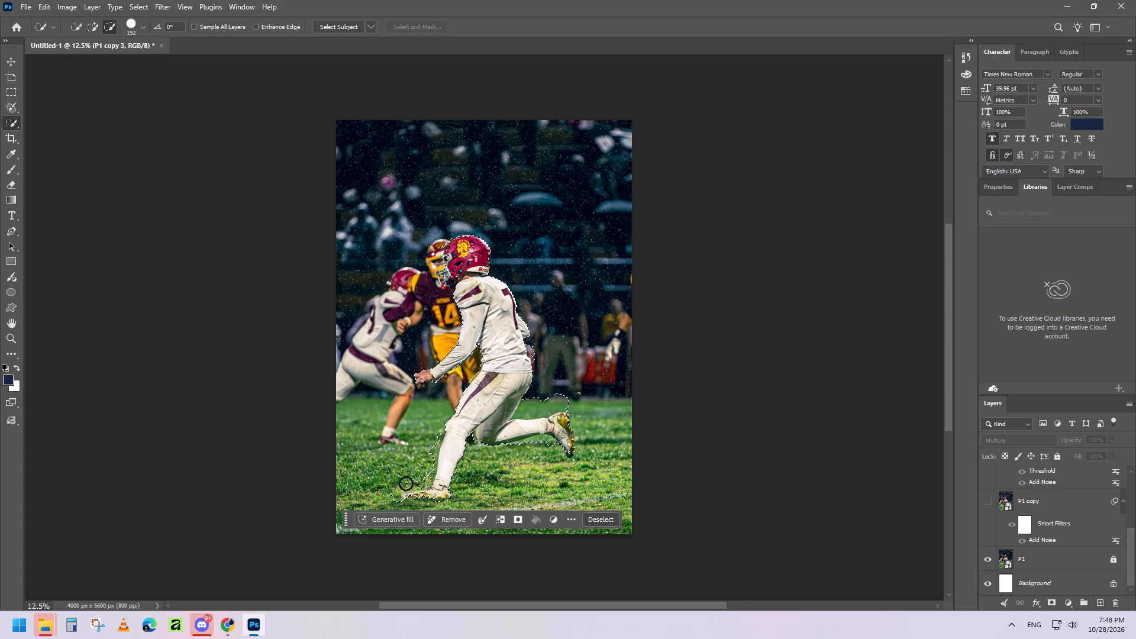
pyautogui.keyDown('alt'); pyautogui.moveTo(406, 483); pyautogui.dragTo(457, 494); pyautogui.keyUp('alt')
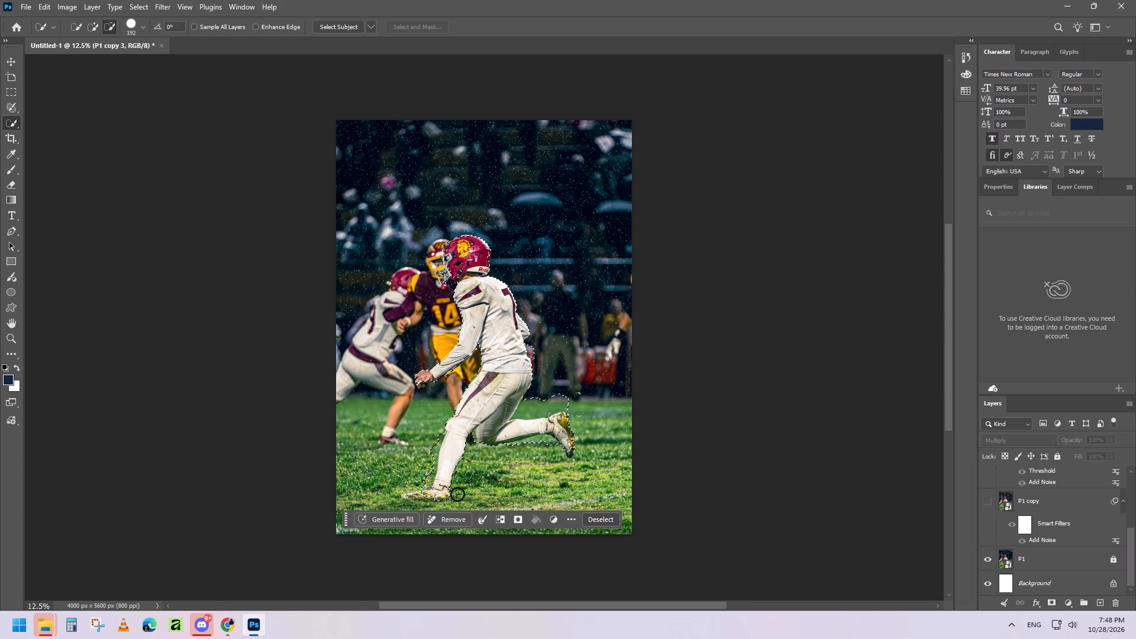
pyautogui.keyDown('alt'); pyautogui.moveTo(457, 494); pyautogui.dragTo(469, 470); pyautogui.keyUp('alt')
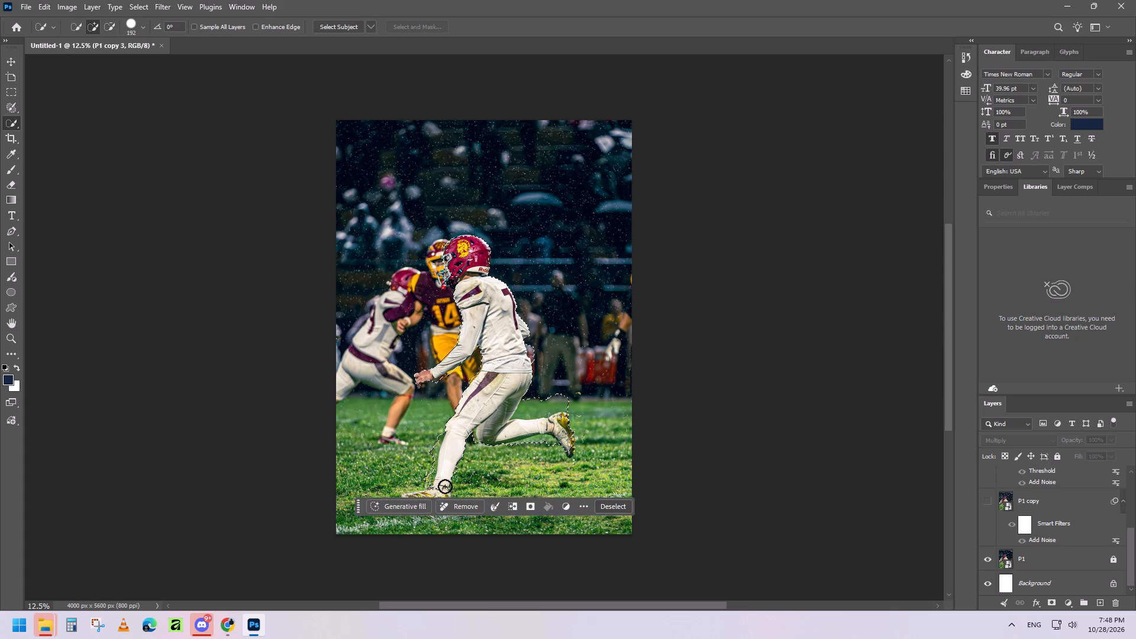
pyautogui.click(437, 493)
pyautogui.click(431, 494)
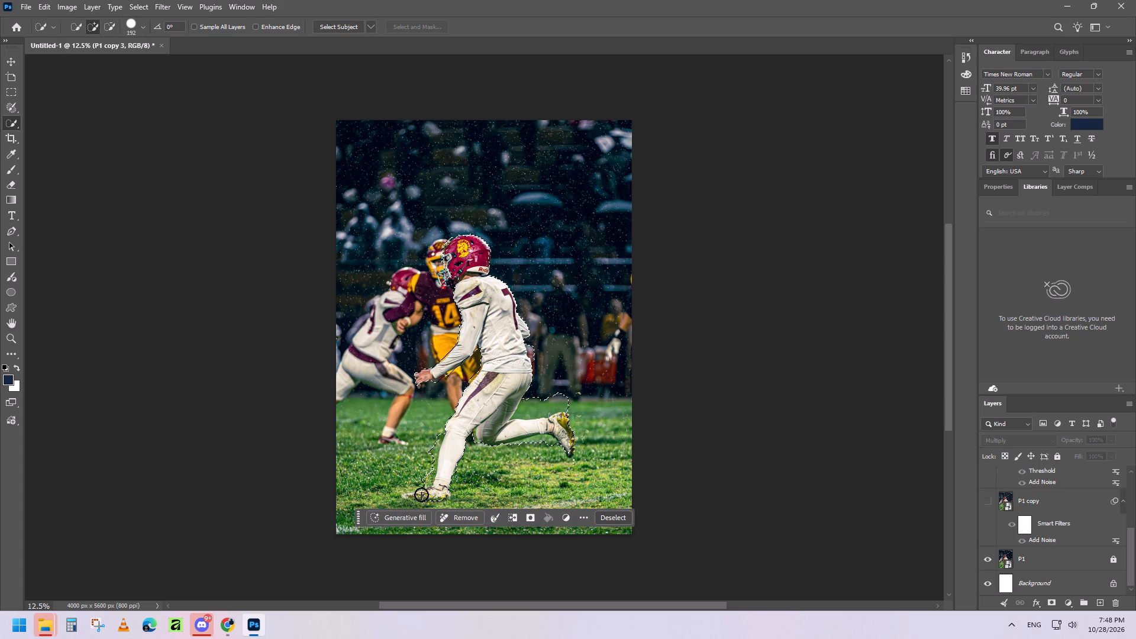
pyautogui.click(416, 495)
pyautogui.click(406, 496)
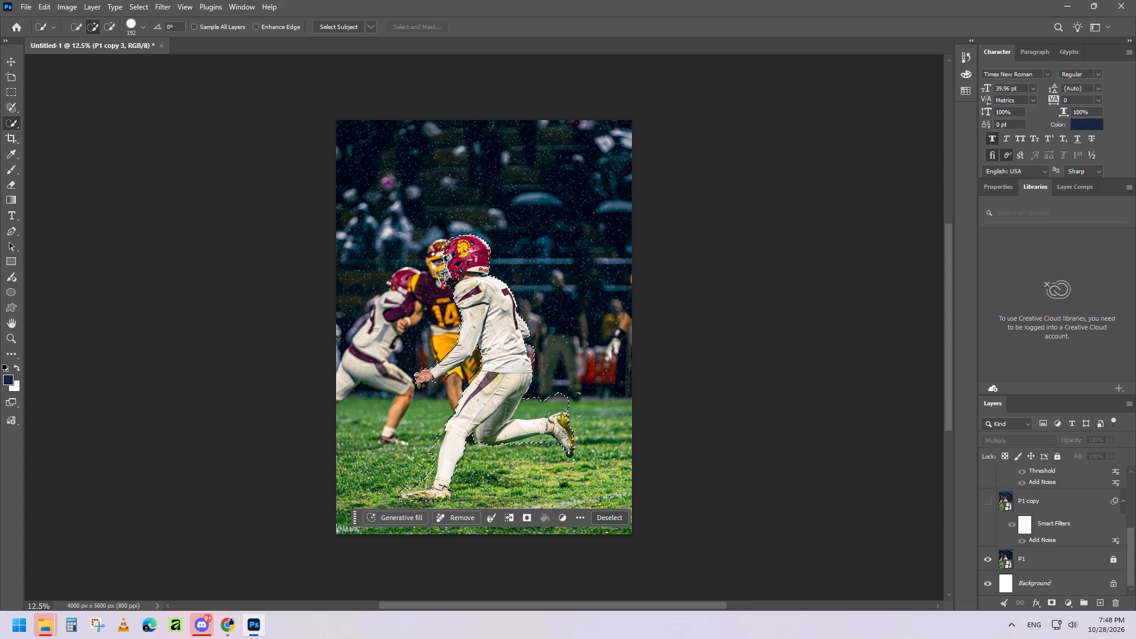
pyautogui.keyDown('alt'); pyautogui.moveTo(406, 485); pyautogui.dragTo(428, 463); pyautogui.keyUp('alt')
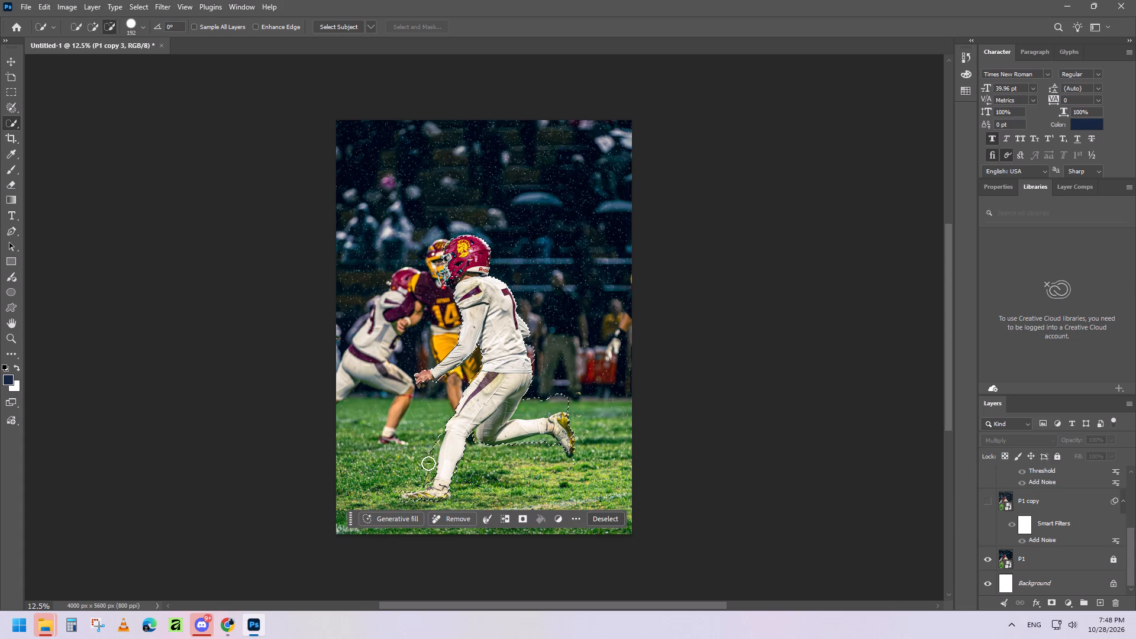
pyautogui.keyDown('alt'); pyautogui.moveTo(428, 463); pyautogui.dragTo(437, 434); pyautogui.keyUp('alt')
pyautogui.keyDown('alt'); pyautogui.moveTo(437, 434); pyautogui.dragTo(414, 447); pyautogui.keyUp('alt')
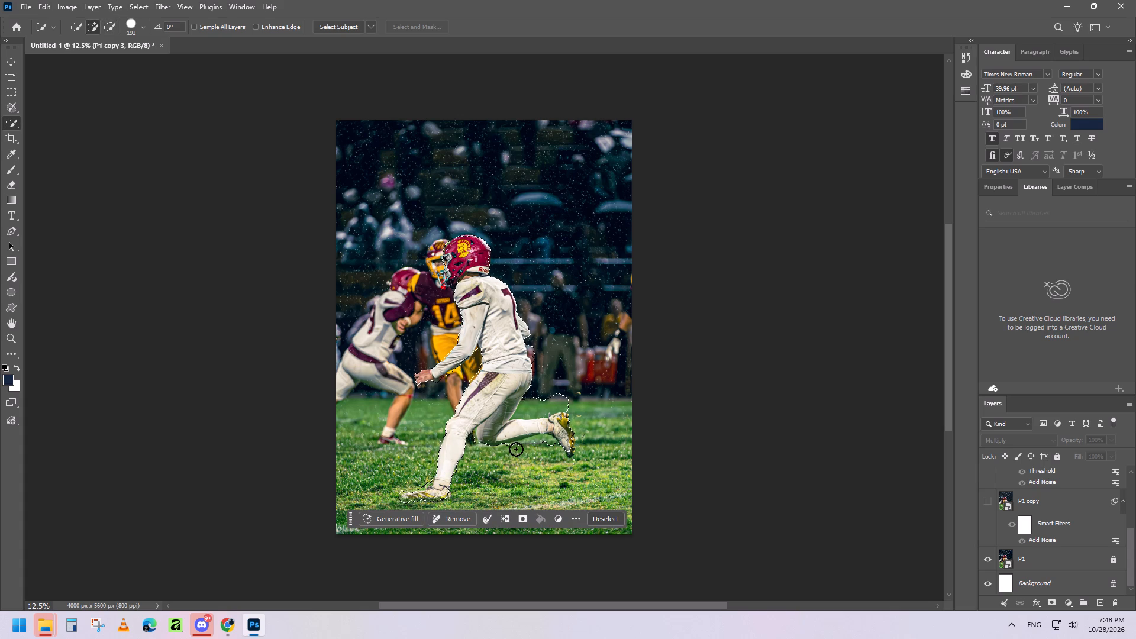
# Subtract the grass around the trailing leg and the background behind the player's waist from the selection, keeping the trailing shoe selected.
pyautogui.keyDown('alt'); pyautogui.moveTo(516, 449); pyautogui.dragTo(537, 444); pyautogui.keyUp('alt')
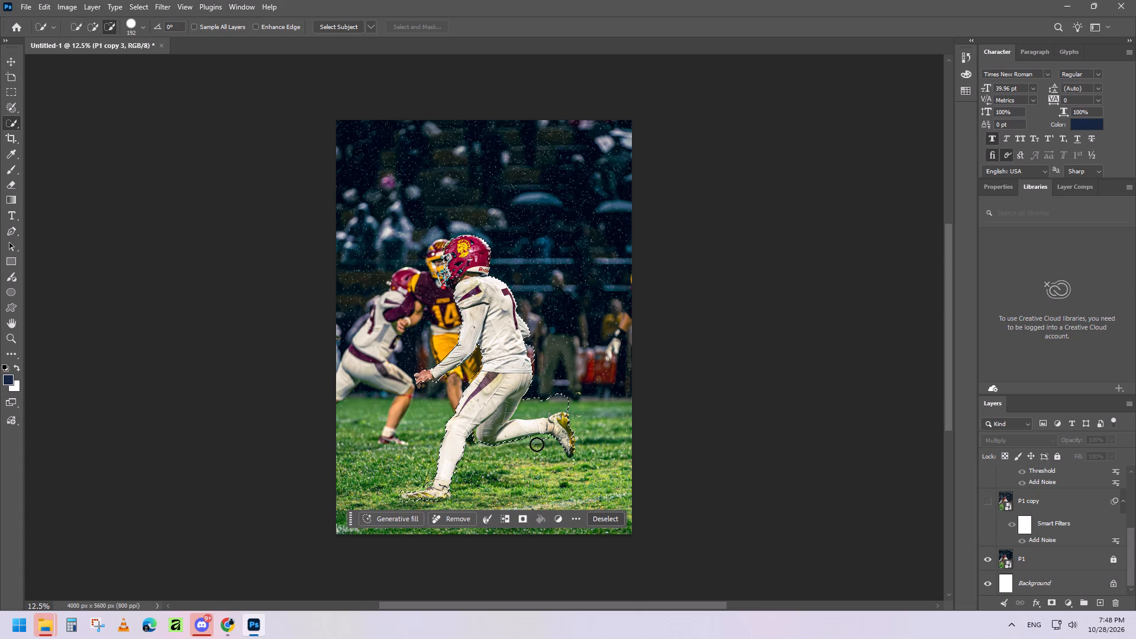
pyautogui.keyDown('alt'); pyautogui.moveTo(537, 444); pyautogui.dragTo(544, 444); pyautogui.keyUp('alt')
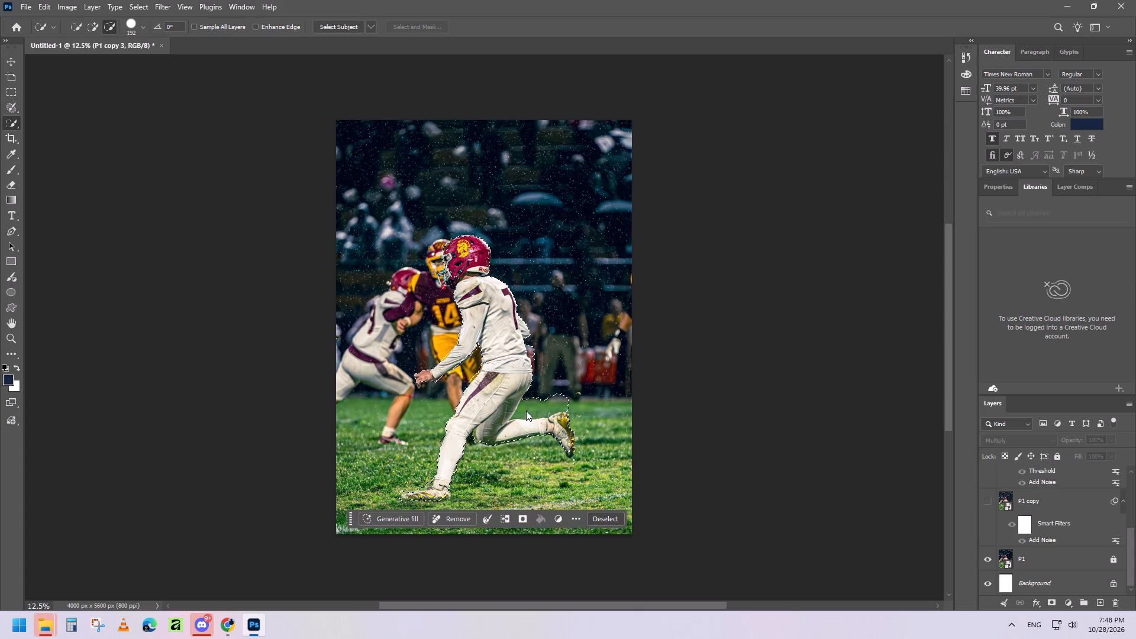
pyautogui.keyDown('alt'); pyautogui.click(528, 408); pyautogui.keyUp('alt')
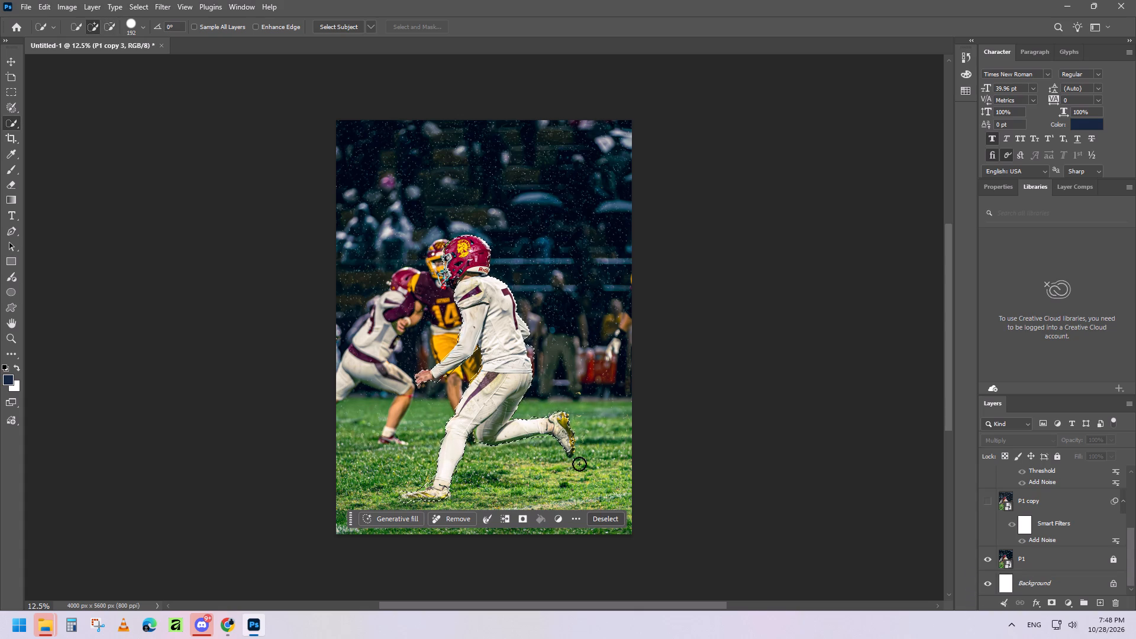
pyautogui.keyDown('alt'); pyautogui.moveTo(535, 345); pyautogui.dragTo(538, 352); pyautogui.keyUp('alt')
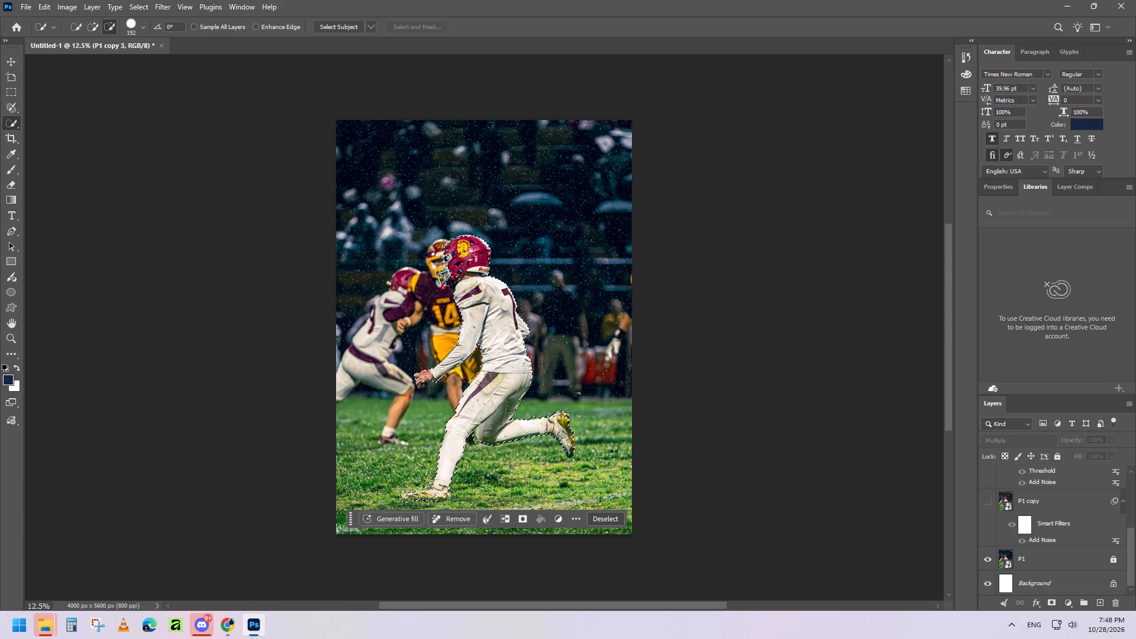
pyautogui.click(567, 444)
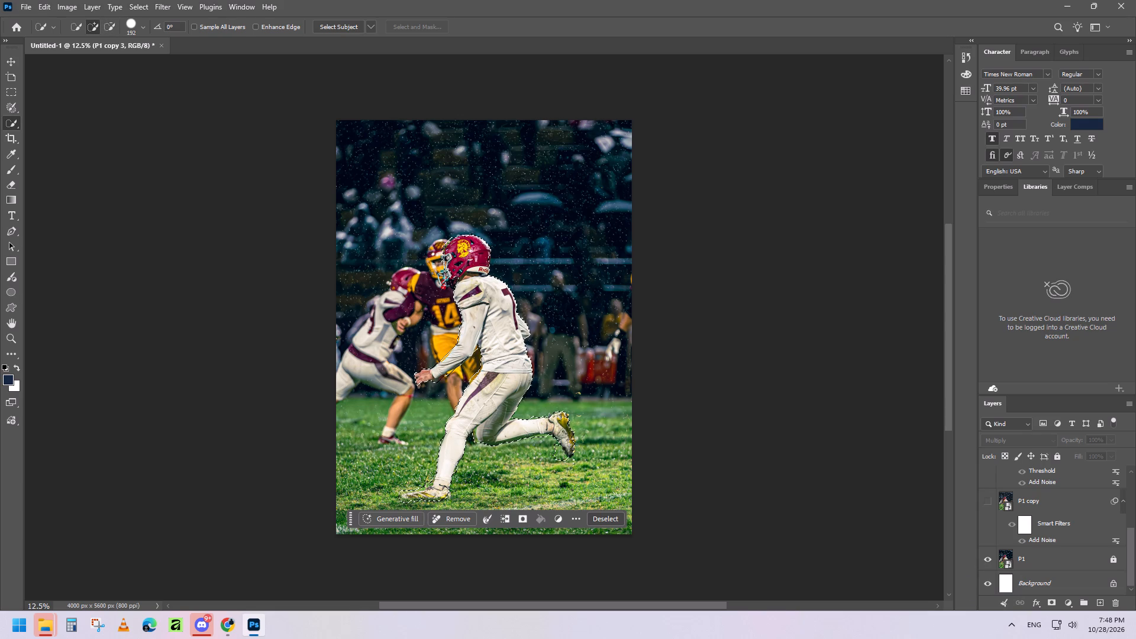
pyautogui.keyDown('alt'); pyautogui.moveTo(553, 450); pyautogui.dragTo(571, 469); pyautogui.keyUp('alt')
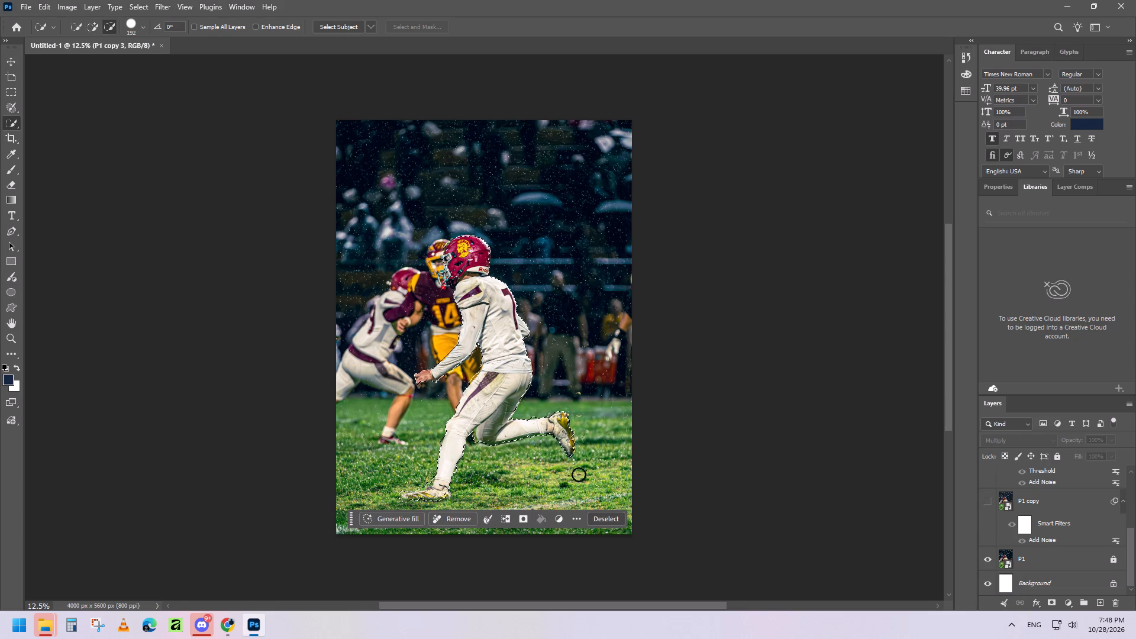
# Subtract the remaining bits of grass beside the planted lower leg and above its shoe from the selection.
pyautogui.keyDown('alt'); pyautogui.click(461, 472); pyautogui.keyUp('alt')
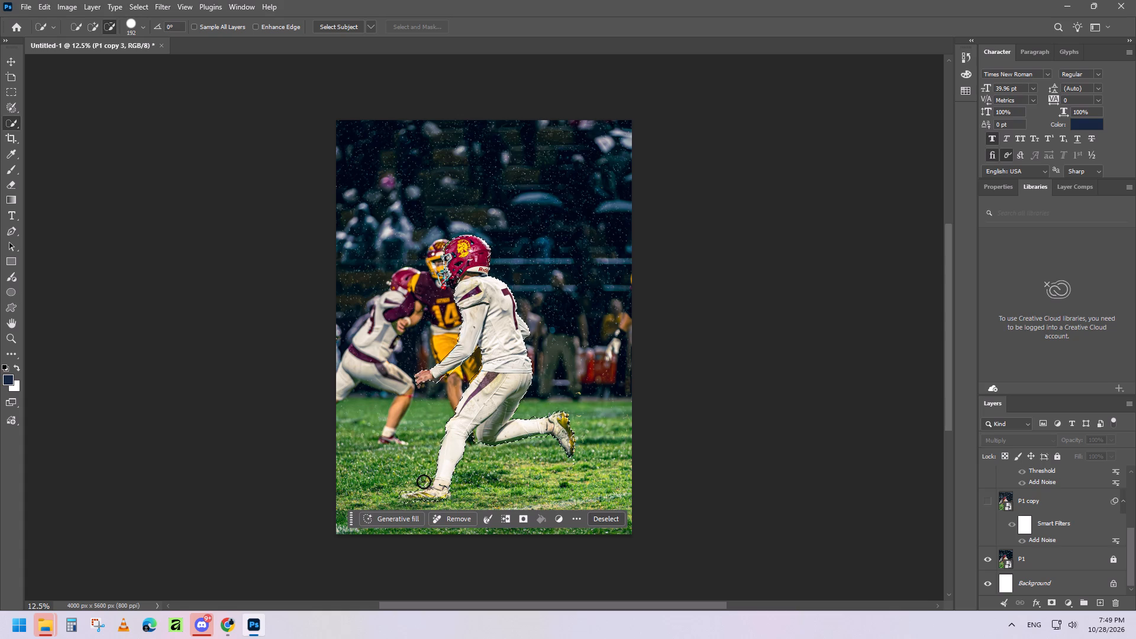
pyautogui.keyDown('alt'); pyautogui.click(424, 482); pyautogui.keyUp('alt')
pyautogui.keyDown('alt'); pyautogui.click(417, 484); pyautogui.keyUp('alt')
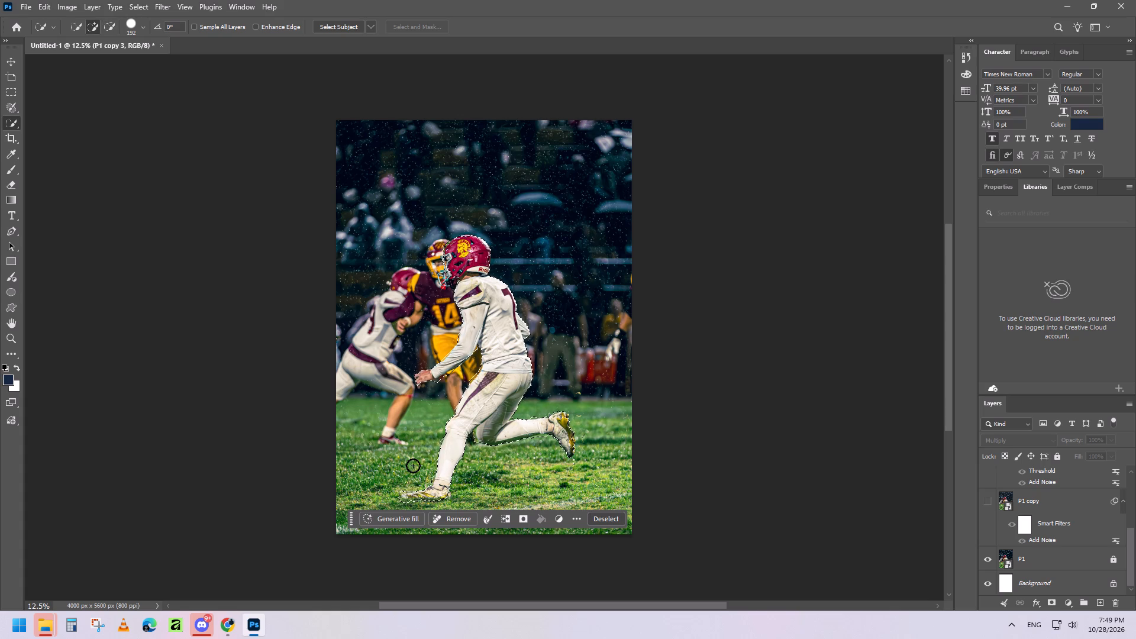
# Copy the selected player from P1 copy 3 onto a new layer and hide the original P1 photo layer.
pyautogui.hotkey('ctrl', 'j')
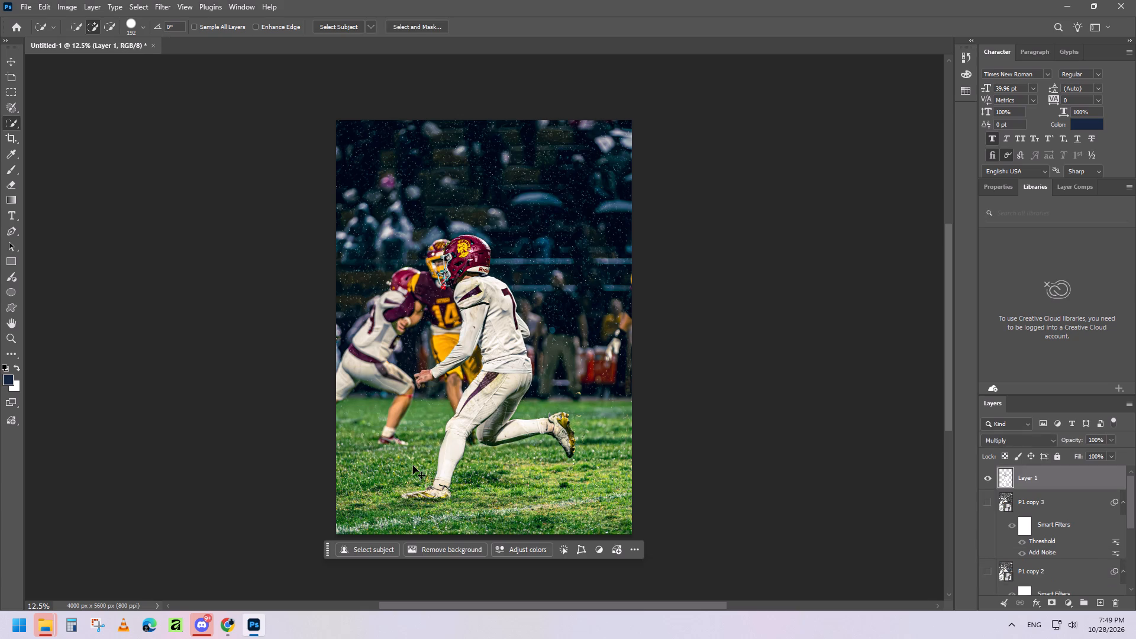
pyautogui.scroll(-5, 1046, 538)
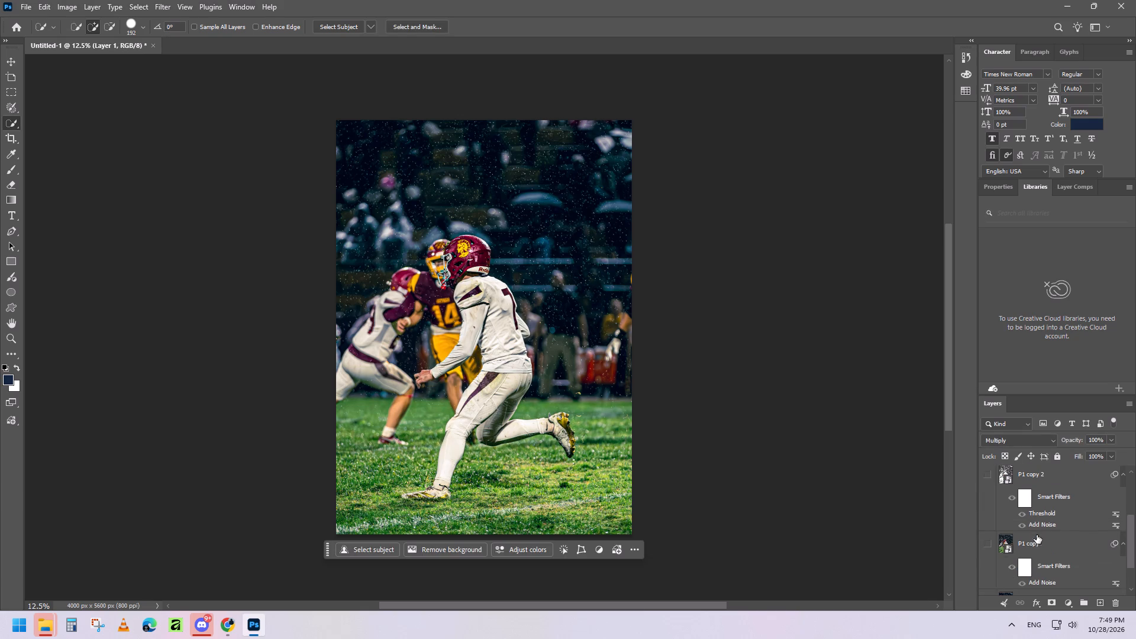
pyautogui.scroll(-1, 992, 573)
pyautogui.click(988, 560)
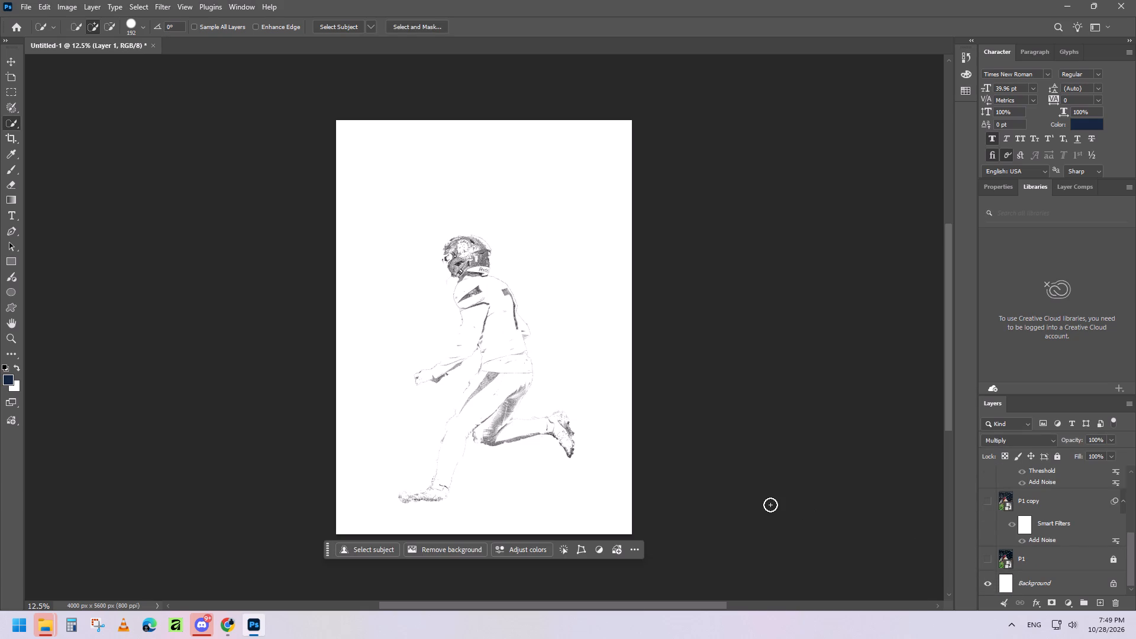
# Open the Color Range selection for the cut-out player on Layer 1.
pyautogui.scroll(7, 1069, 519)
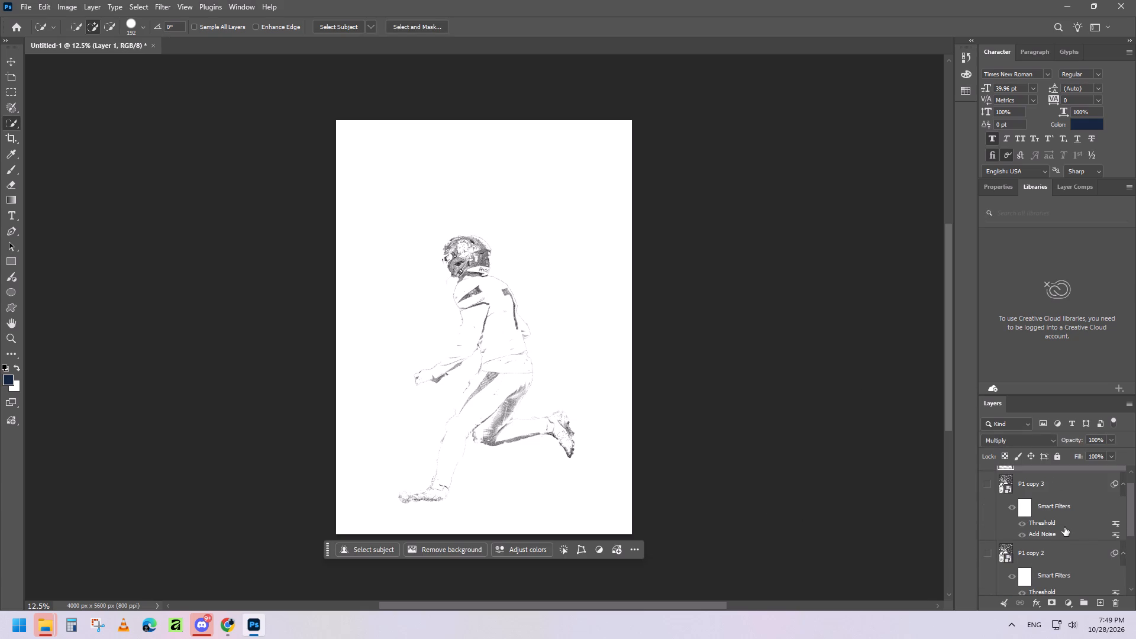
pyautogui.scroll(-8, 1064, 527)
pyautogui.scroll(9, 1061, 527)
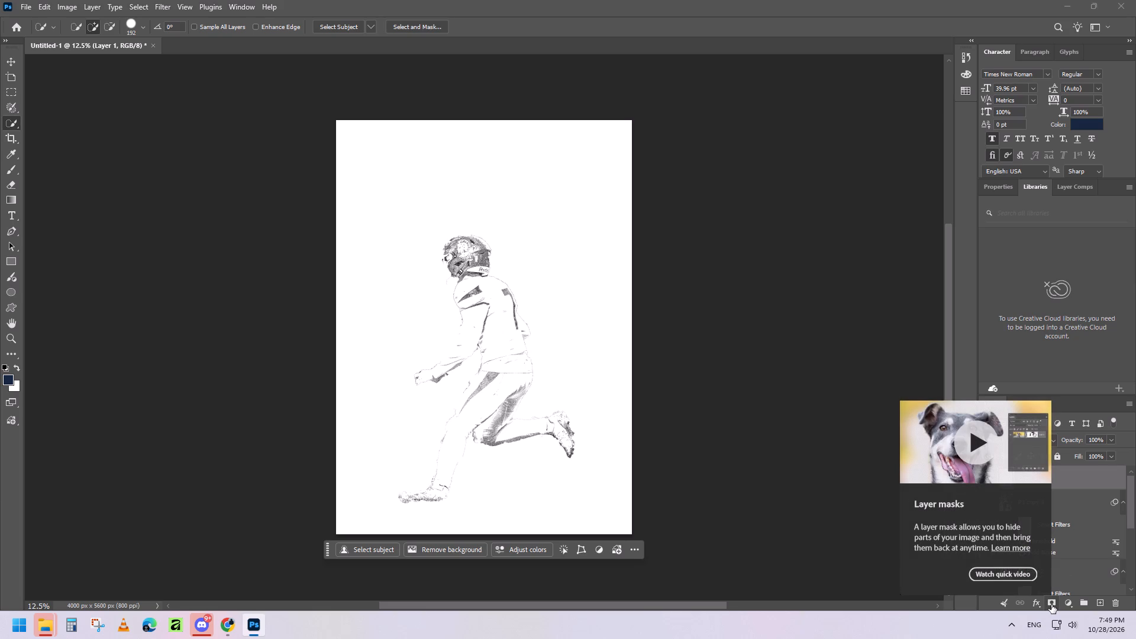
pyautogui.click(142, 2)
pyautogui.click(175, 149)
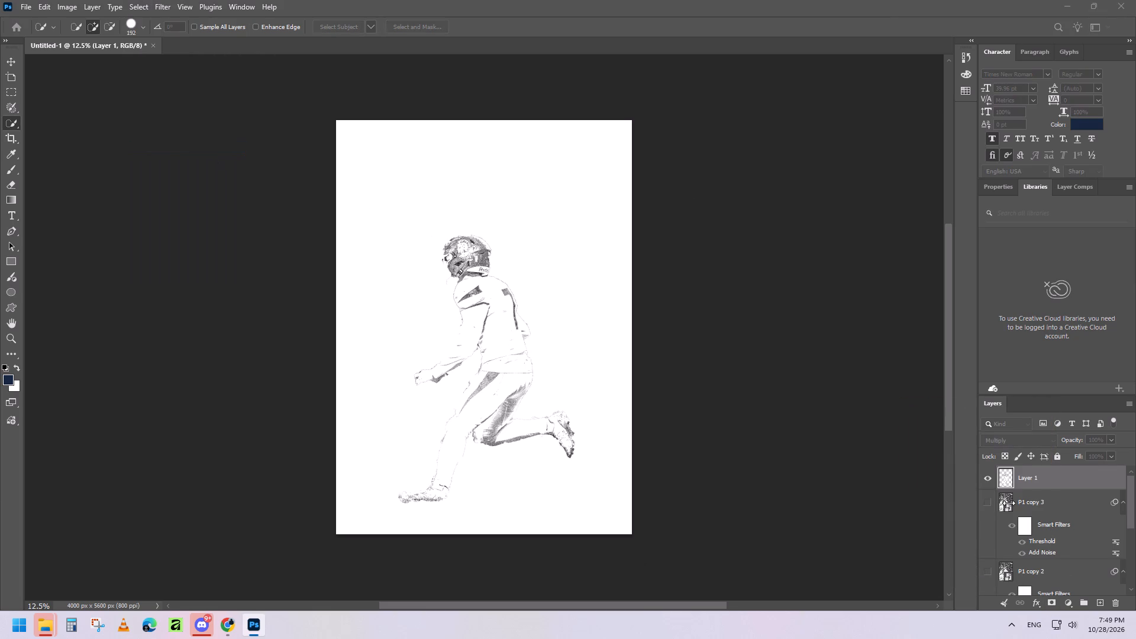
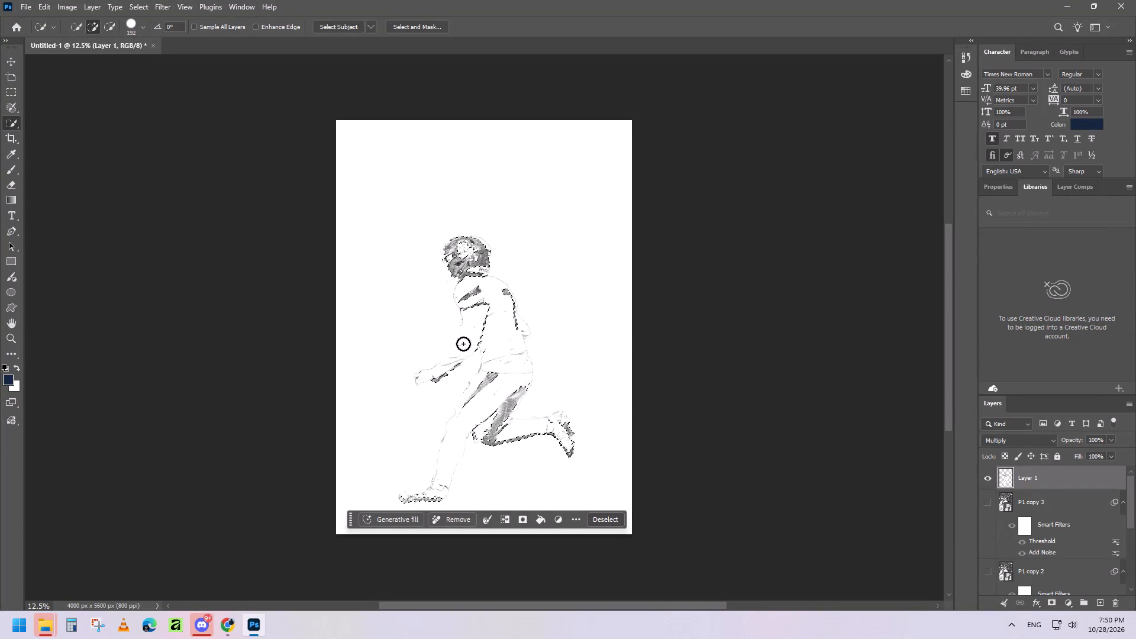
# Extend the quick selection on Layer 1 to cover the player's whole figure, including legs, shoes, torso, arm and helmet.
pyautogui.scroll(2, 466, 340)
pyautogui.scroll(-1, 538, 390)
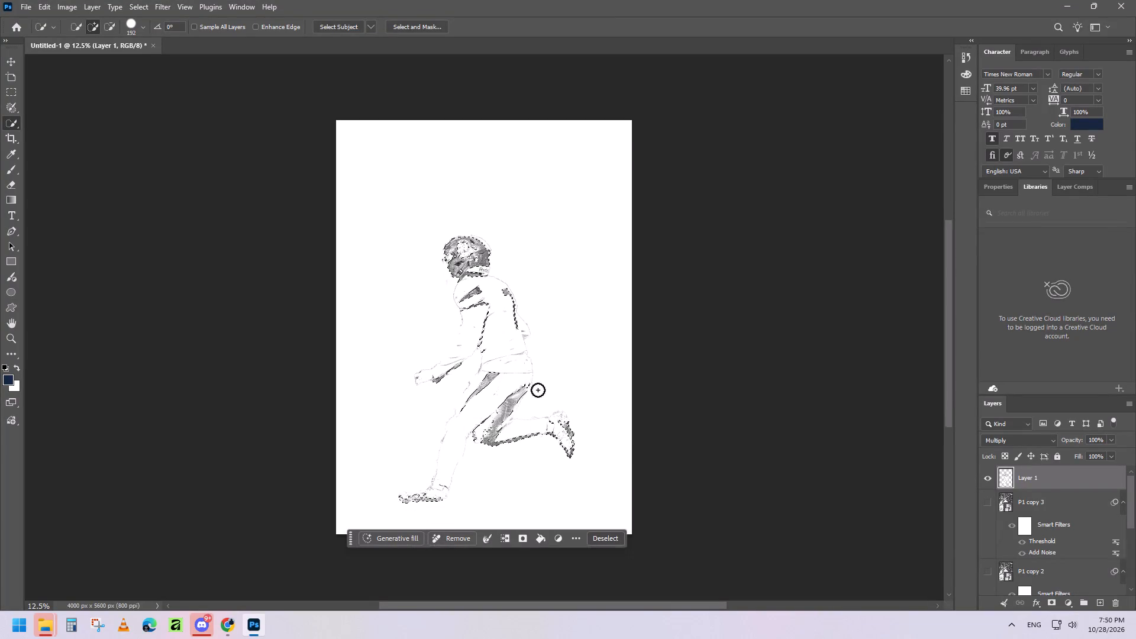
pyautogui.scroll(-1, 538, 390)
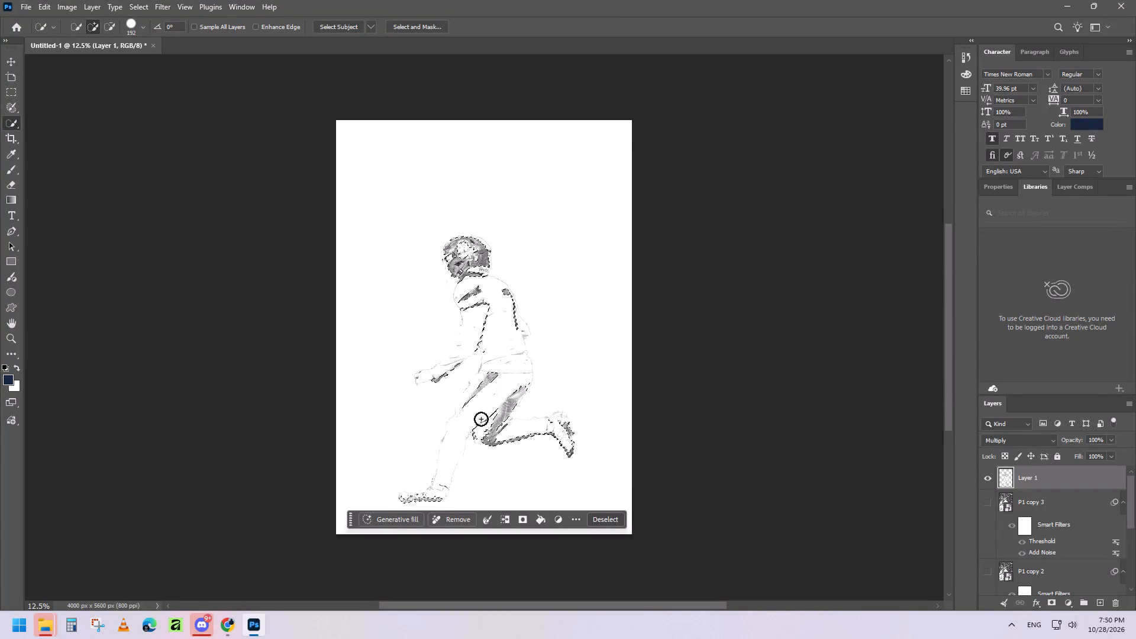
pyautogui.moveTo(473, 411); pyautogui.dragTo(467, 419)
pyautogui.moveTo(467, 419); pyautogui.dragTo(422, 497)
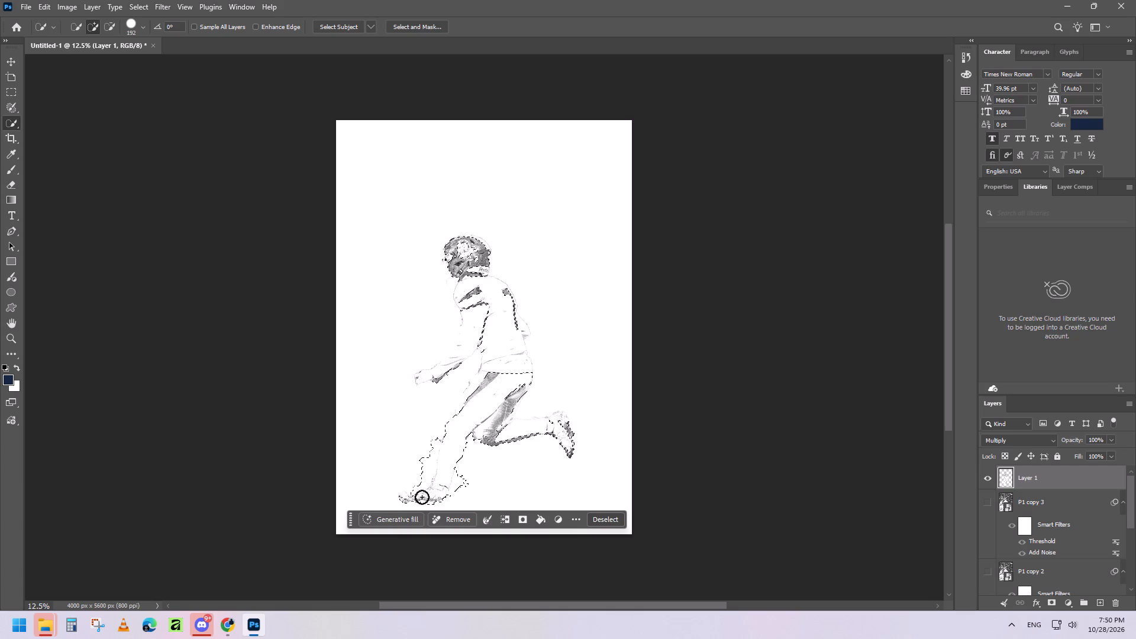
pyautogui.moveTo(422, 497); pyautogui.dragTo(404, 497)
pyautogui.moveTo(477, 306); pyautogui.dragTo(469, 334)
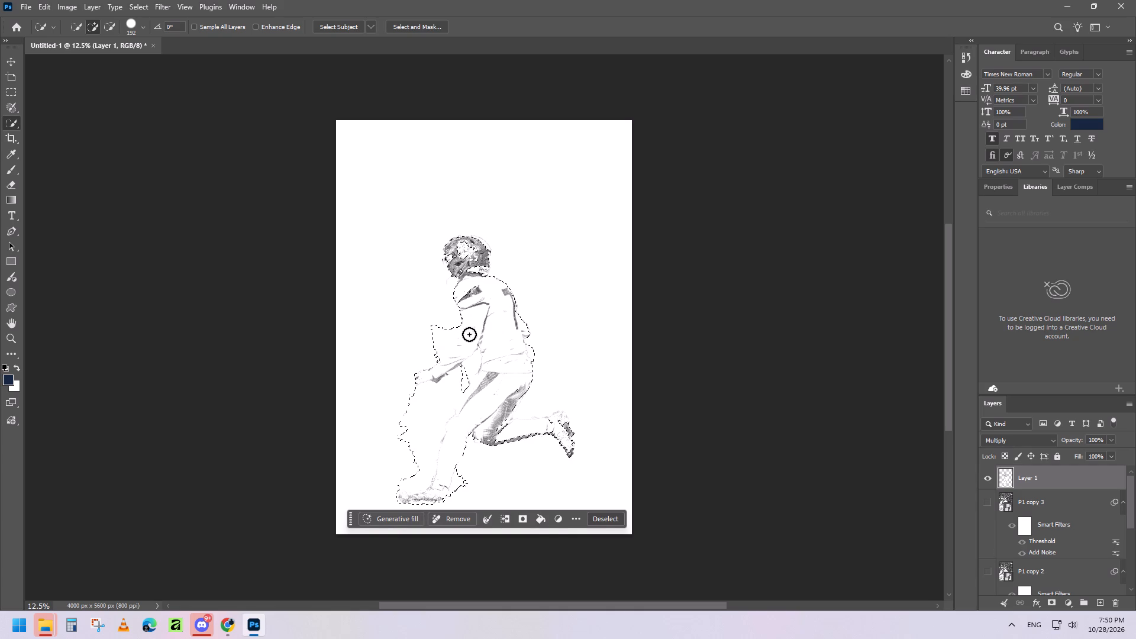
pyautogui.moveTo(469, 334); pyautogui.dragTo(429, 377)
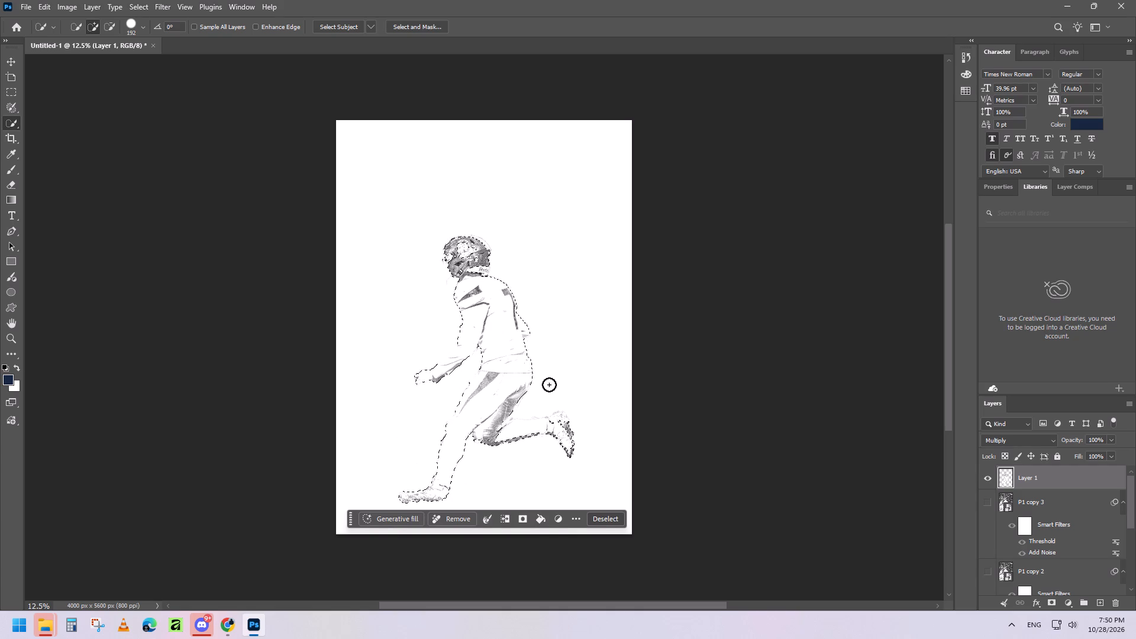
pyautogui.moveTo(496, 433); pyautogui.dragTo(505, 428)
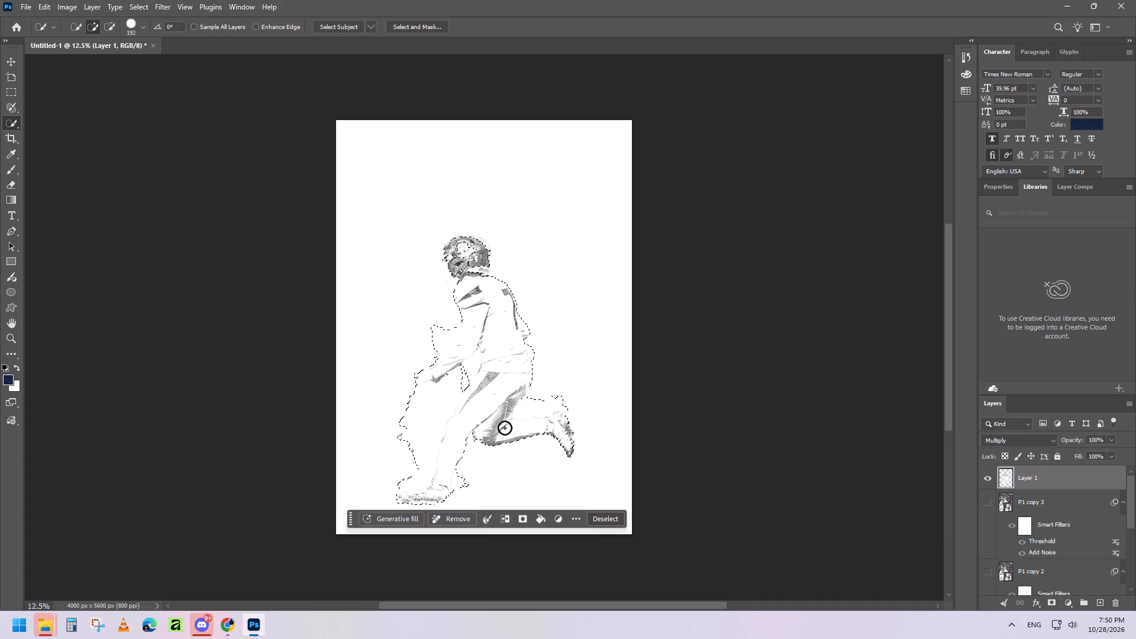
pyautogui.moveTo(505, 428); pyautogui.dragTo(511, 425)
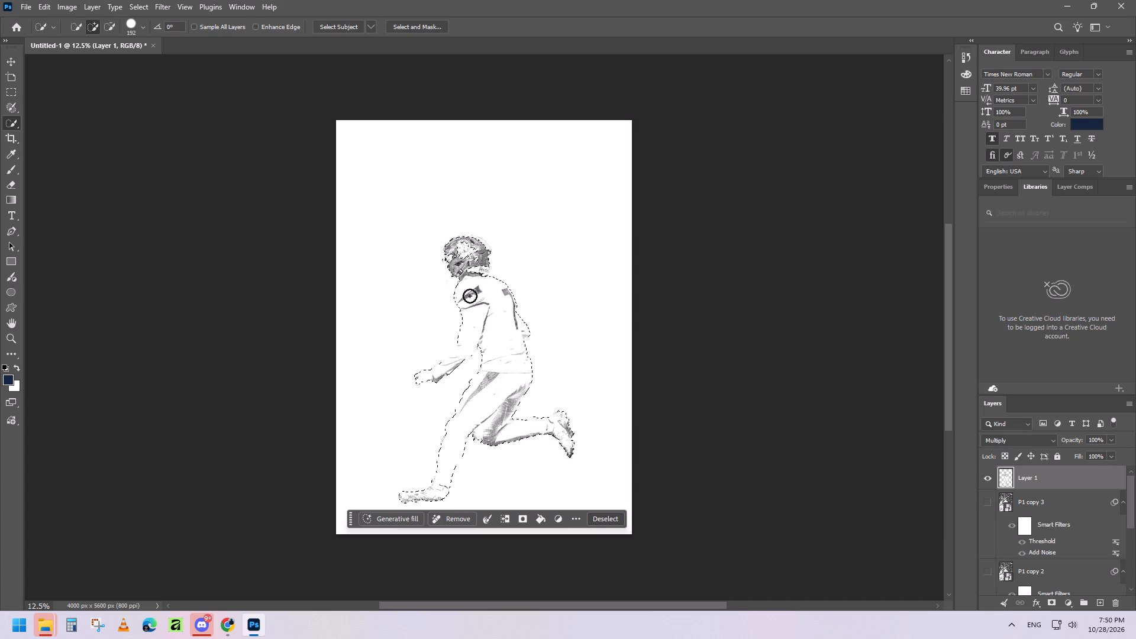
pyautogui.moveTo(469, 266); pyautogui.dragTo(479, 270)
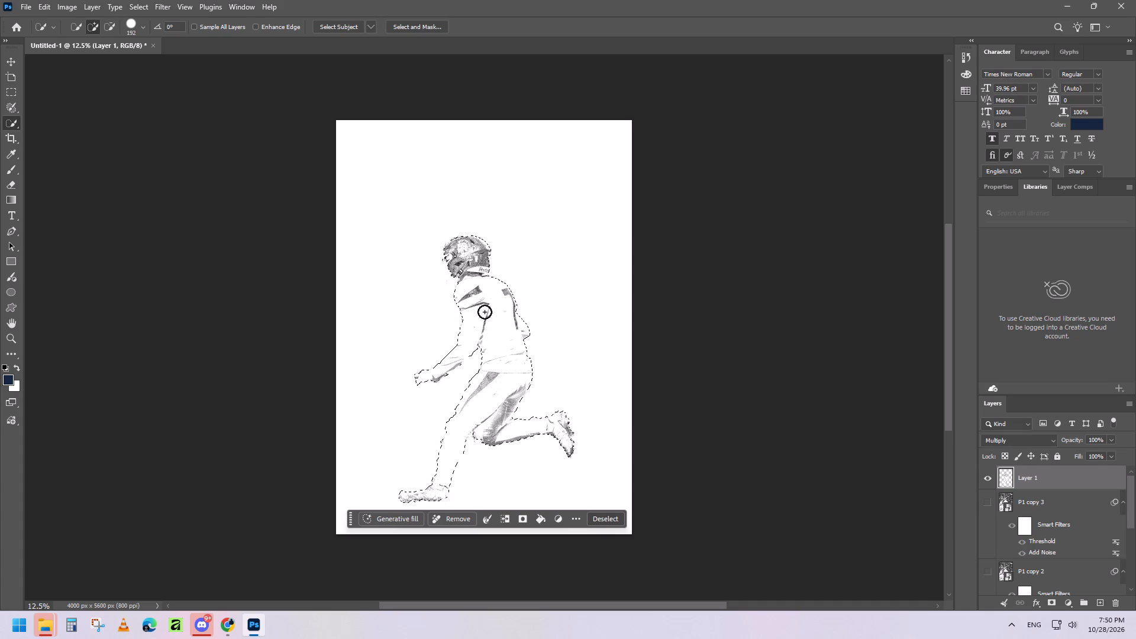
# Add a Solid Color fill layer in white (#ffffff) from the player selection.
pyautogui.click(1074, 606)
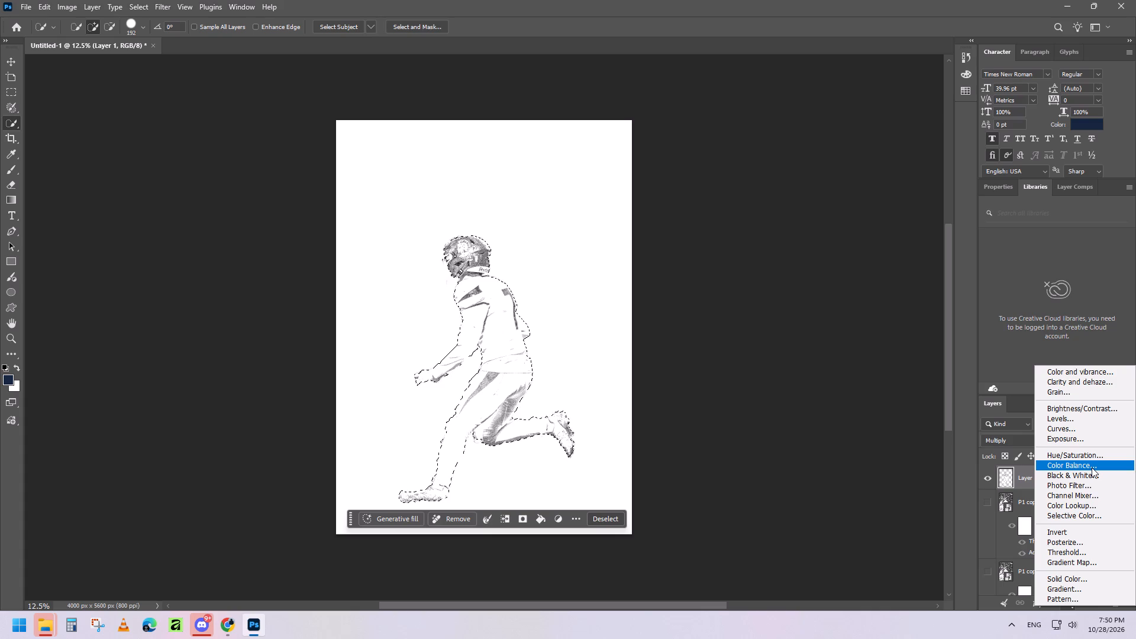
pyautogui.click(1092, 576)
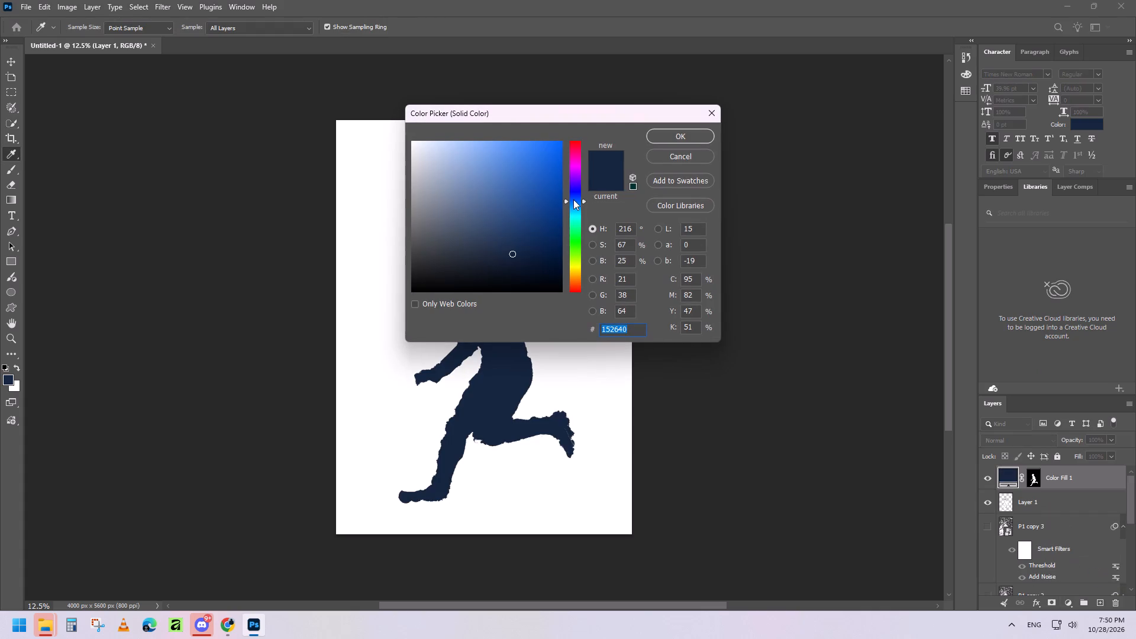
pyautogui.moveTo(511, 255); pyautogui.dragTo(376, 124)
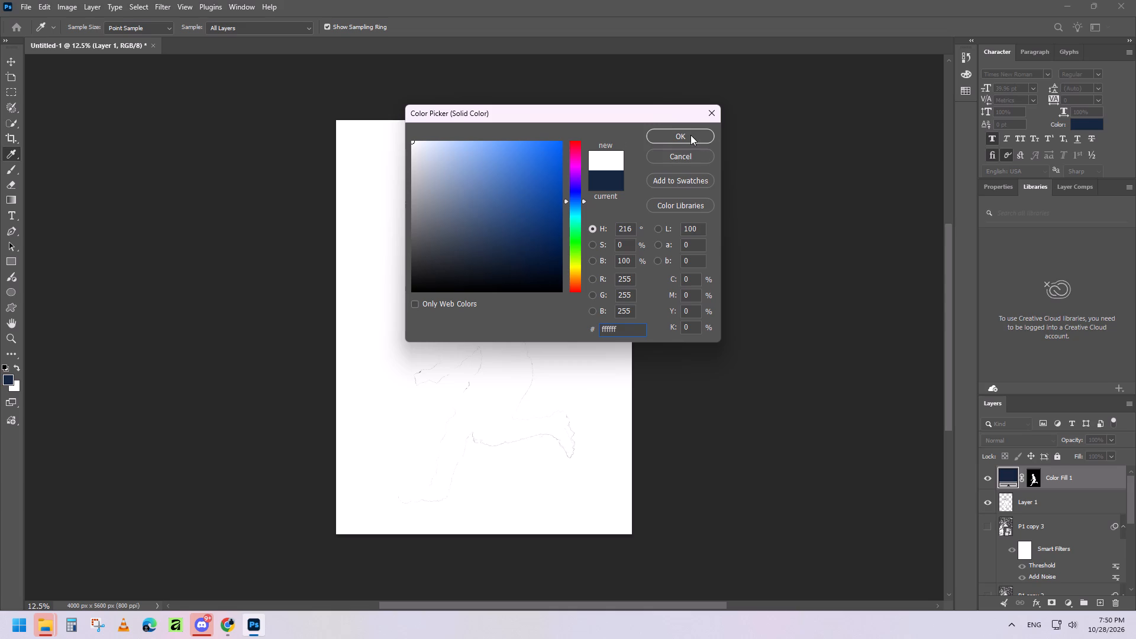
pyautogui.click(690, 135)
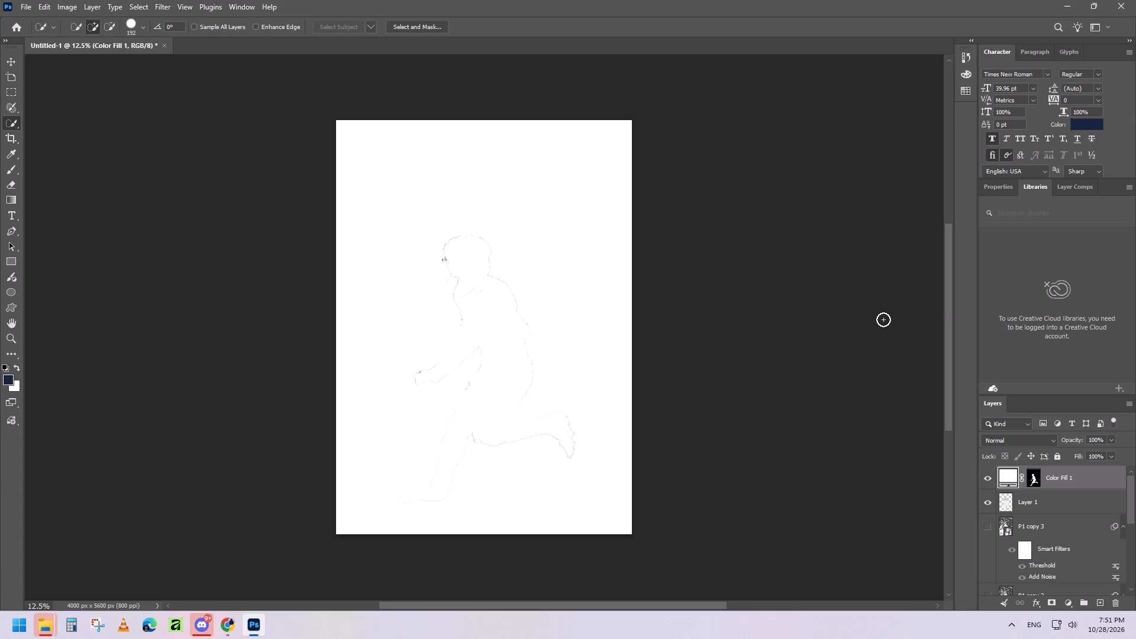
# Duplicate the white fill layer and apply a 16.6-pixel Gaussian Blur to the copy as a smart object.
pyautogui.hotkey('ctrl', 'j')
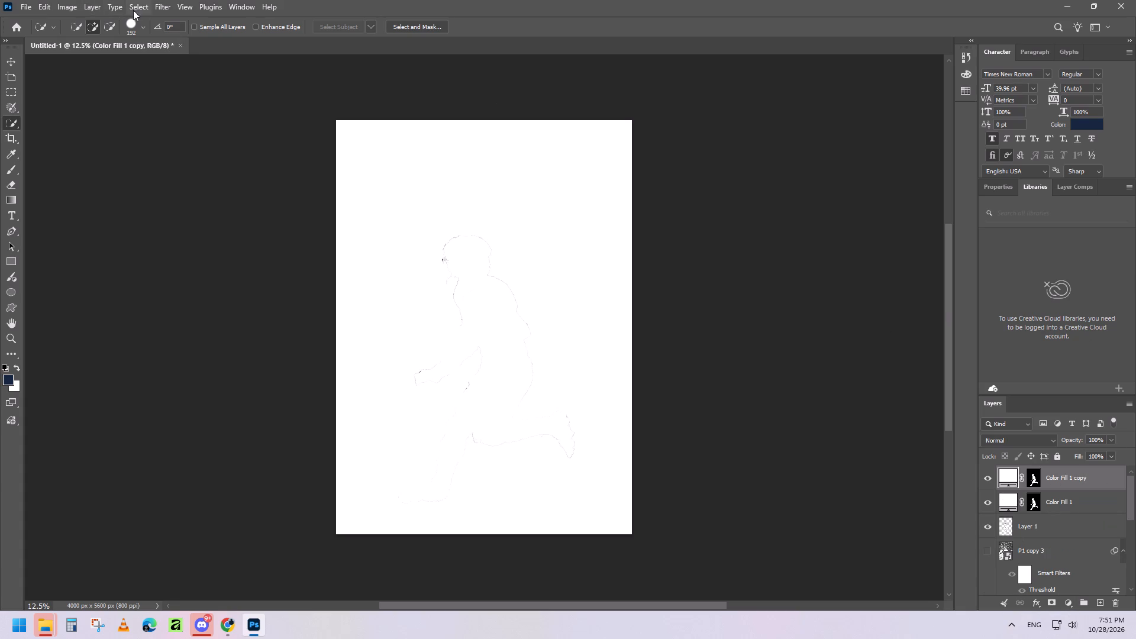
pyautogui.click(166, 8)
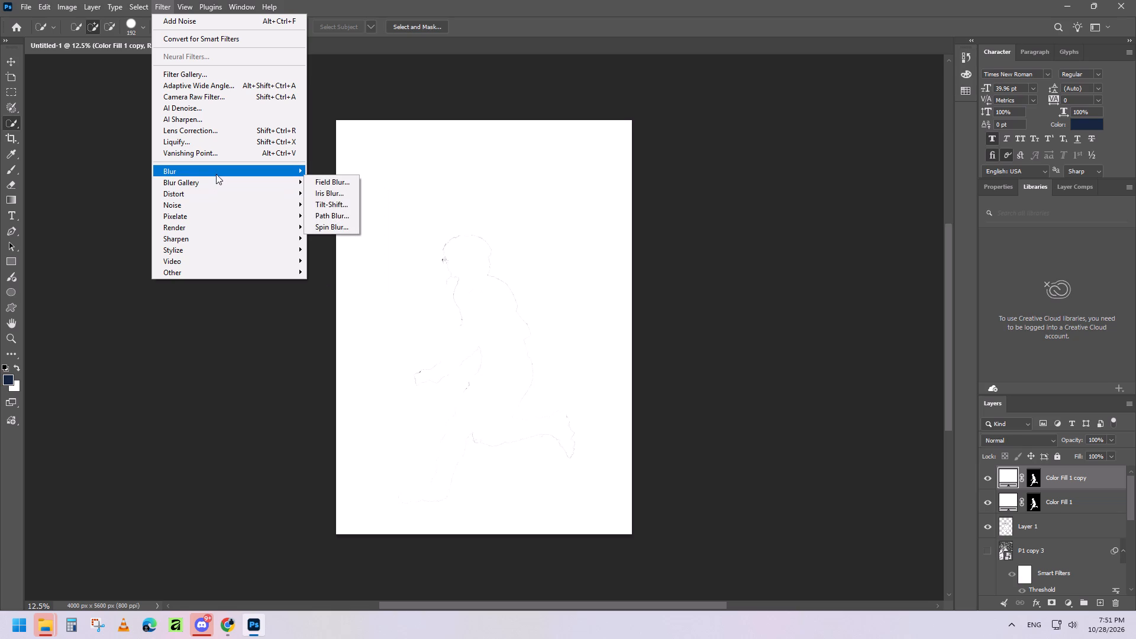
pyautogui.click(353, 212)
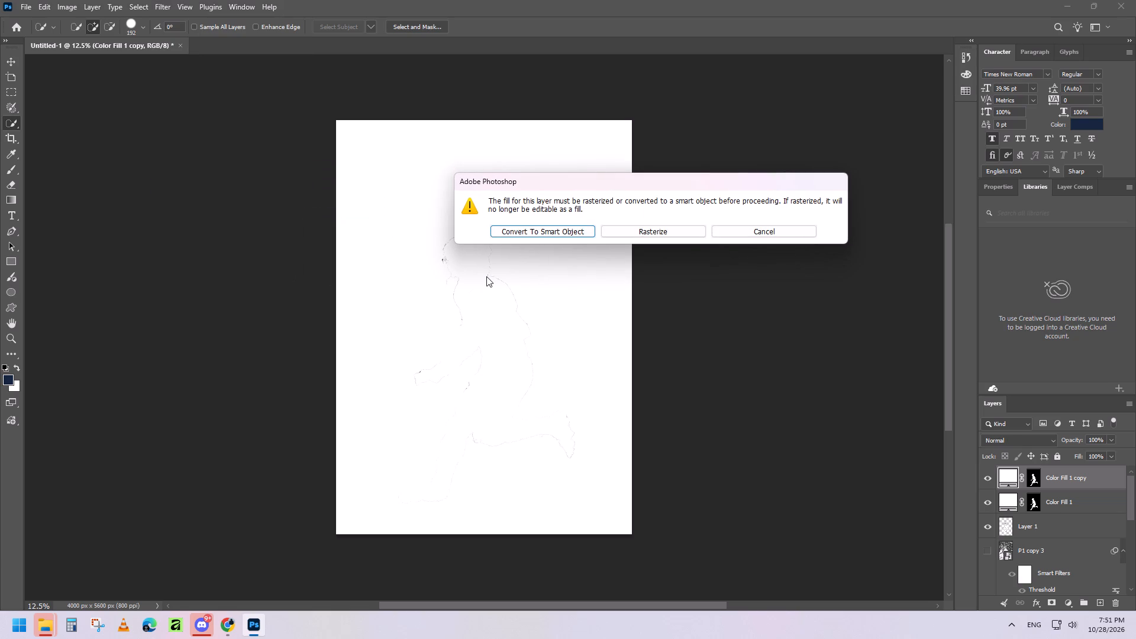
pyautogui.click(575, 233)
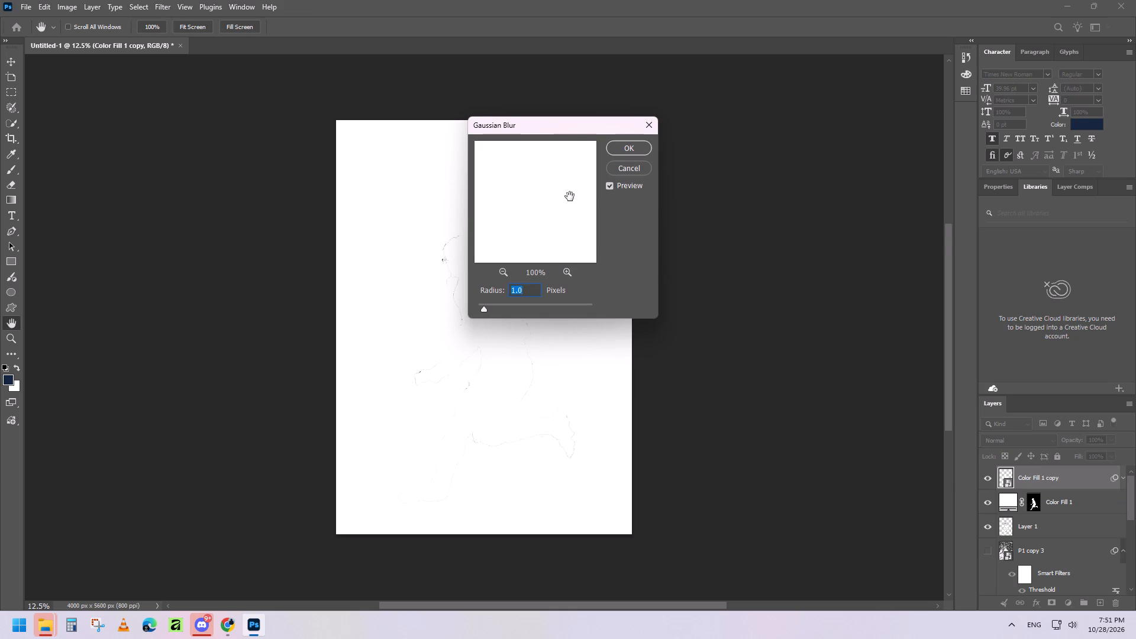
pyautogui.moveTo(573, 129); pyautogui.dragTo(688, 129)
pyautogui.moveTo(598, 308); pyautogui.dragTo(608, 308)
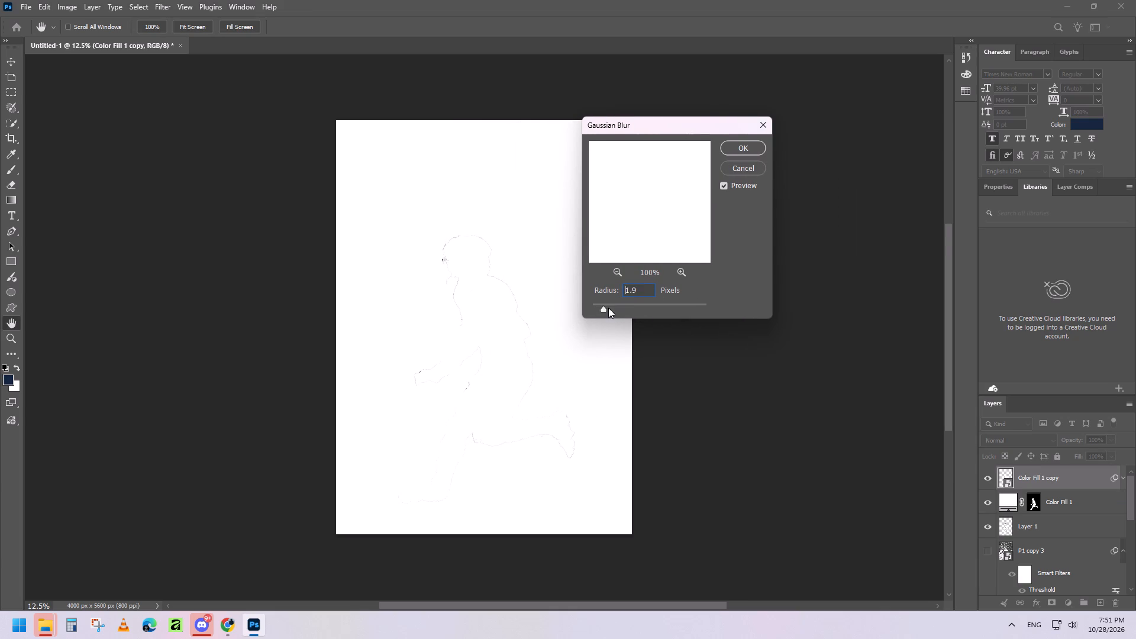
pyautogui.moveTo(608, 308); pyautogui.dragTo(618, 308)
pyautogui.moveTo(618, 308); pyautogui.dragTo(644, 308)
pyautogui.moveTo(645, 307); pyautogui.dragTo(664, 307)
pyautogui.moveTo(664, 308); pyautogui.dragTo(672, 308)
pyautogui.moveTo(670, 308); pyautogui.dragTo(627, 310)
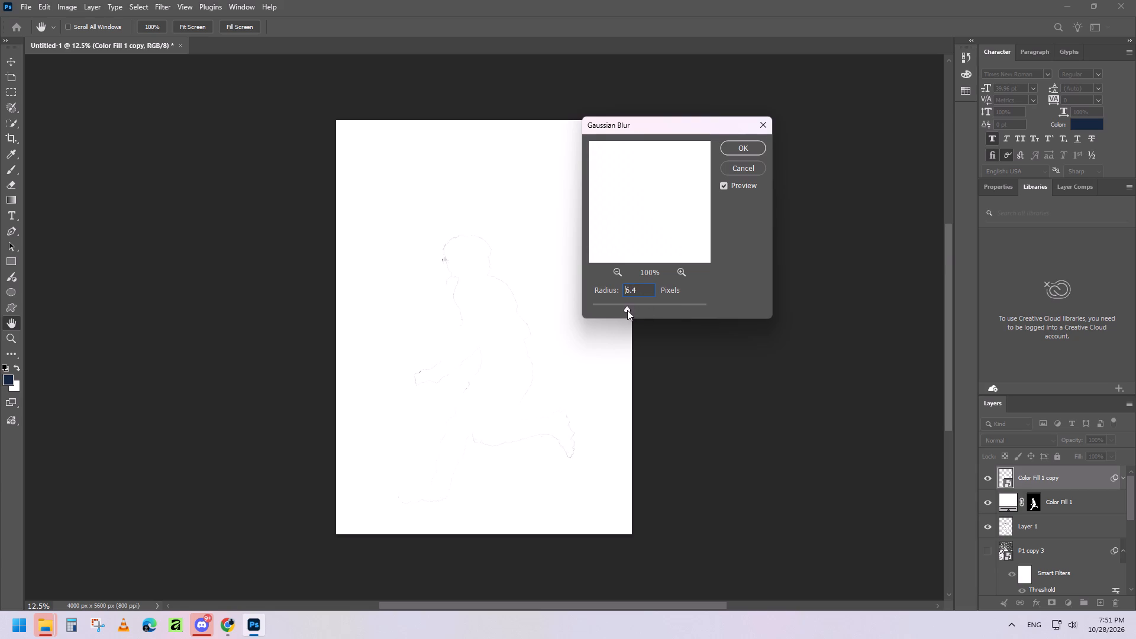
pyautogui.moveTo(627, 310); pyautogui.dragTo(641, 311)
pyautogui.click(753, 148)
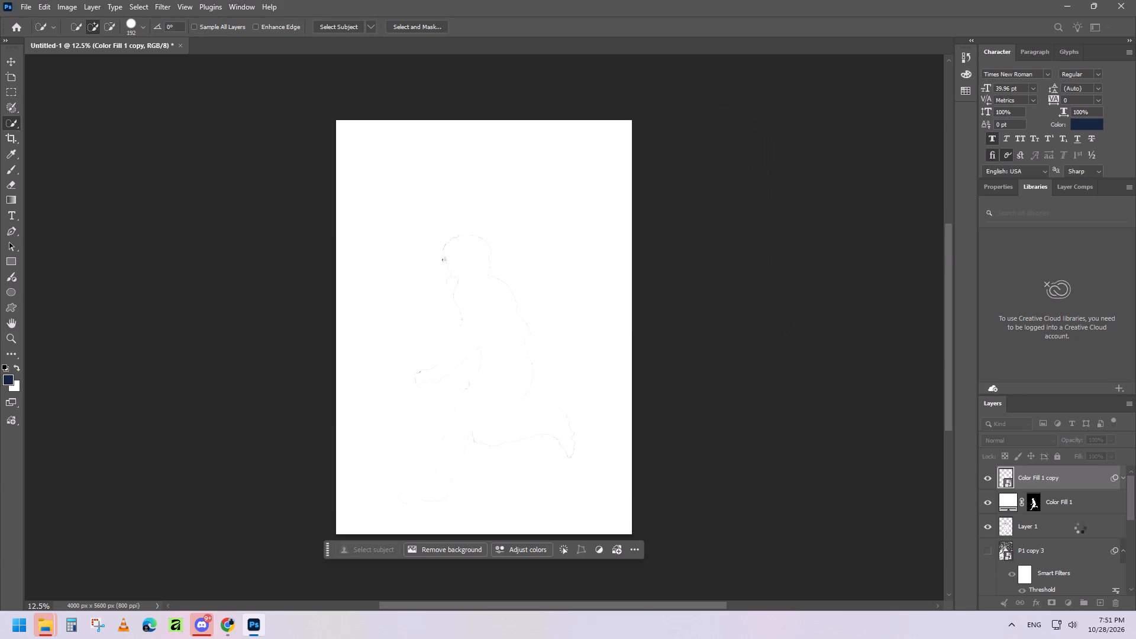
# Show the hidden photo layers beneath the cut-out, from P1 copy 3 down to the original P1.
pyautogui.scroll(-2, 1029, 546)
pyautogui.click(989, 470)
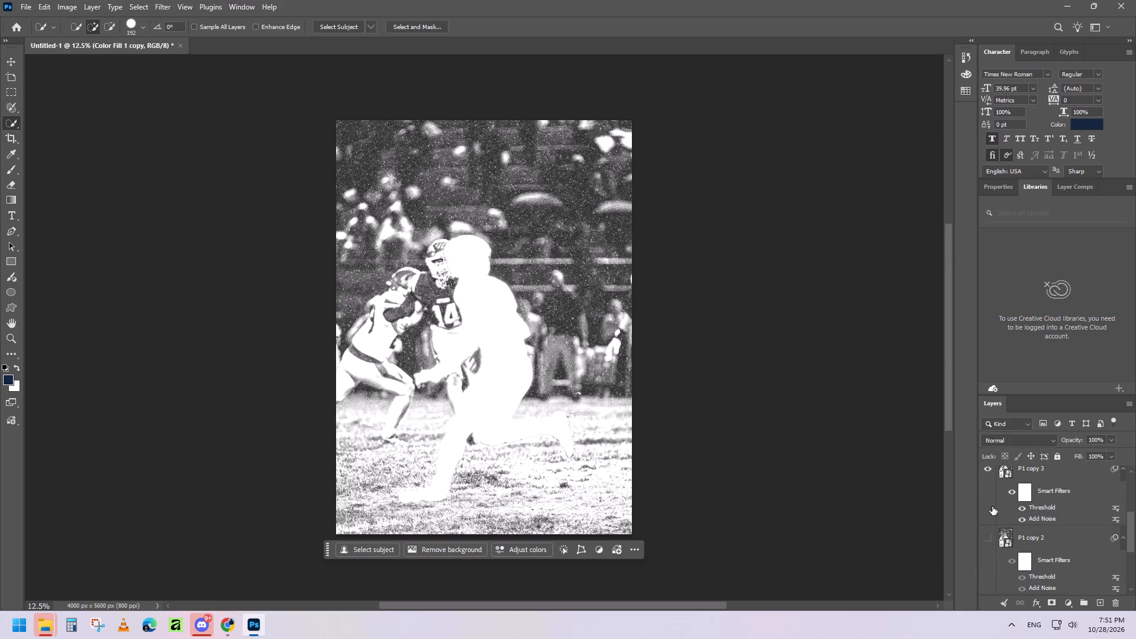
pyautogui.click(987, 540)
pyautogui.scroll(-4, 1039, 515)
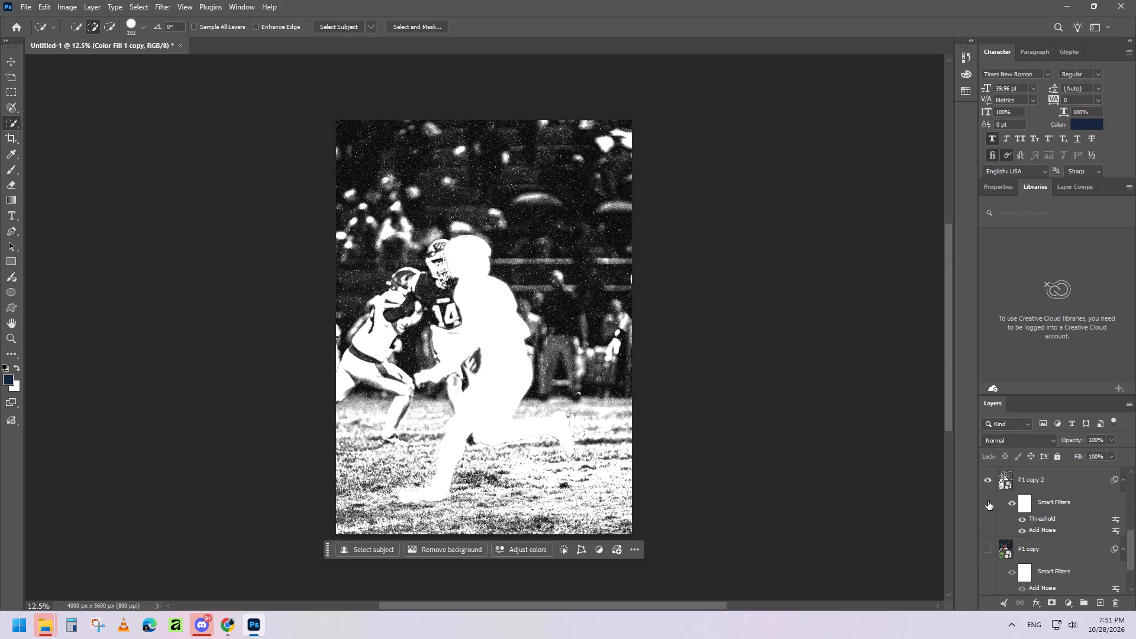
pyautogui.click(988, 501)
pyautogui.click(986, 559)
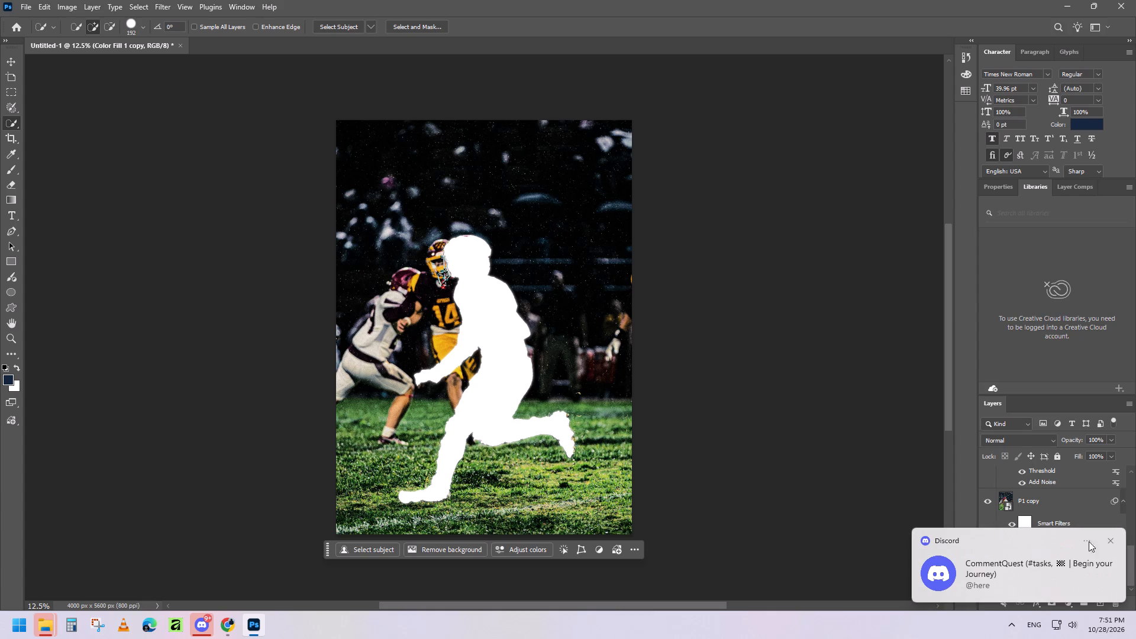
pyautogui.click(1111, 543)
# Set the Gaussian Blur radius on Color Fill 1 copy to about 98.5 pixels for a soft white glow around the player.
pyautogui.scroll(6, 1067, 537)
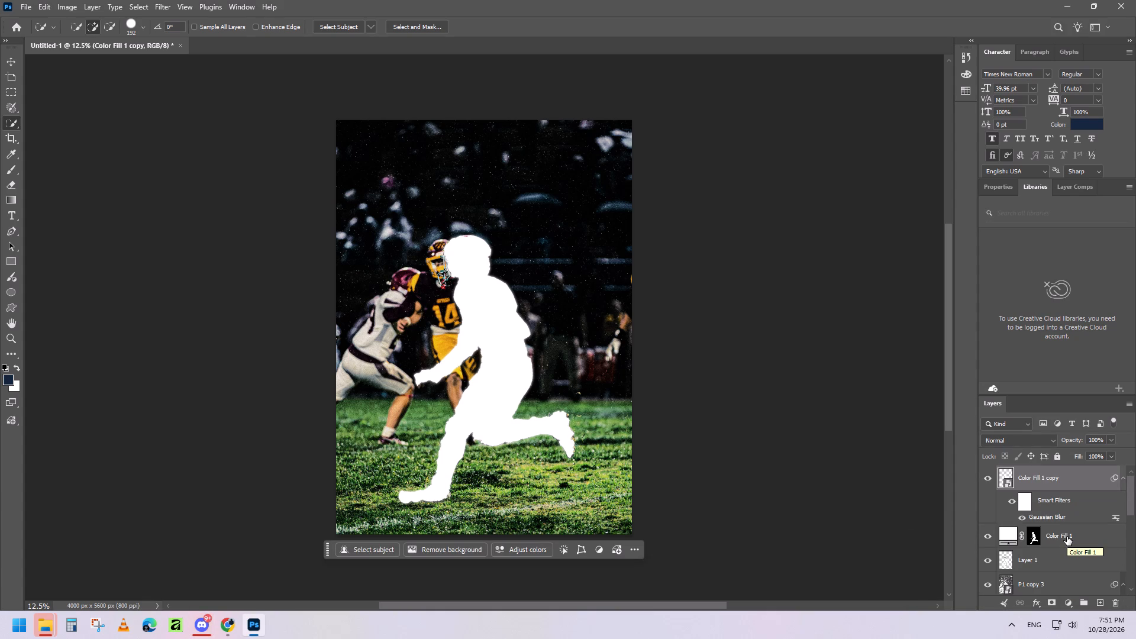
pyautogui.scroll(3, 1067, 537)
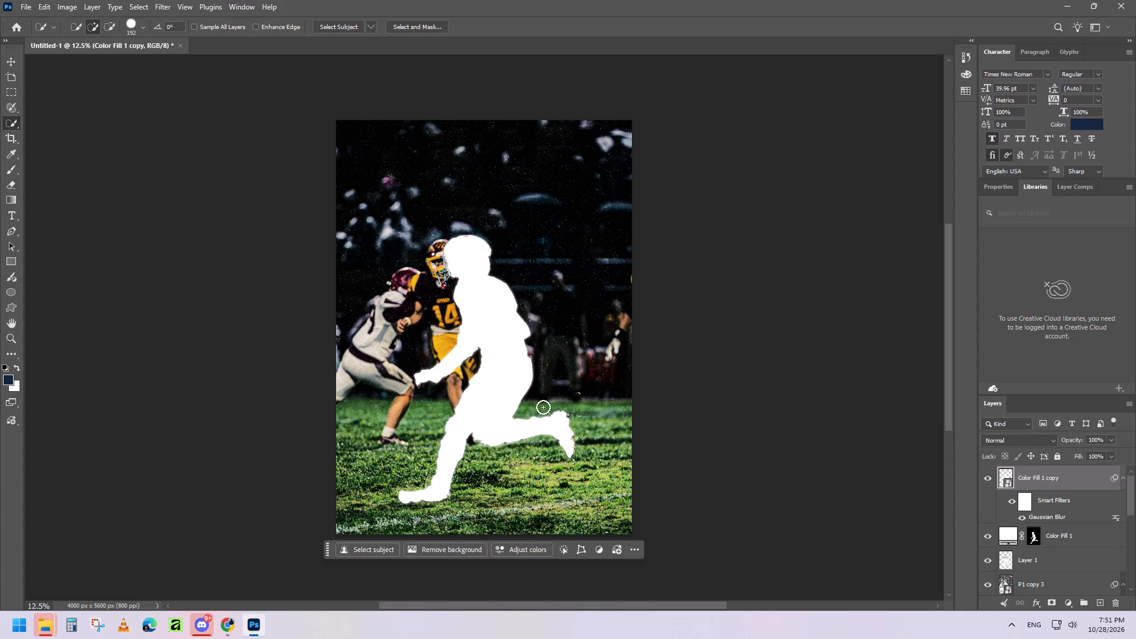
pyautogui.keyDown('alt'); pyautogui.scroll(13, 541, 412); pyautogui.keyUp('alt')
pyautogui.keyDown('alt'); pyautogui.scroll(-6, 552, 428); pyautogui.keyUp('alt')
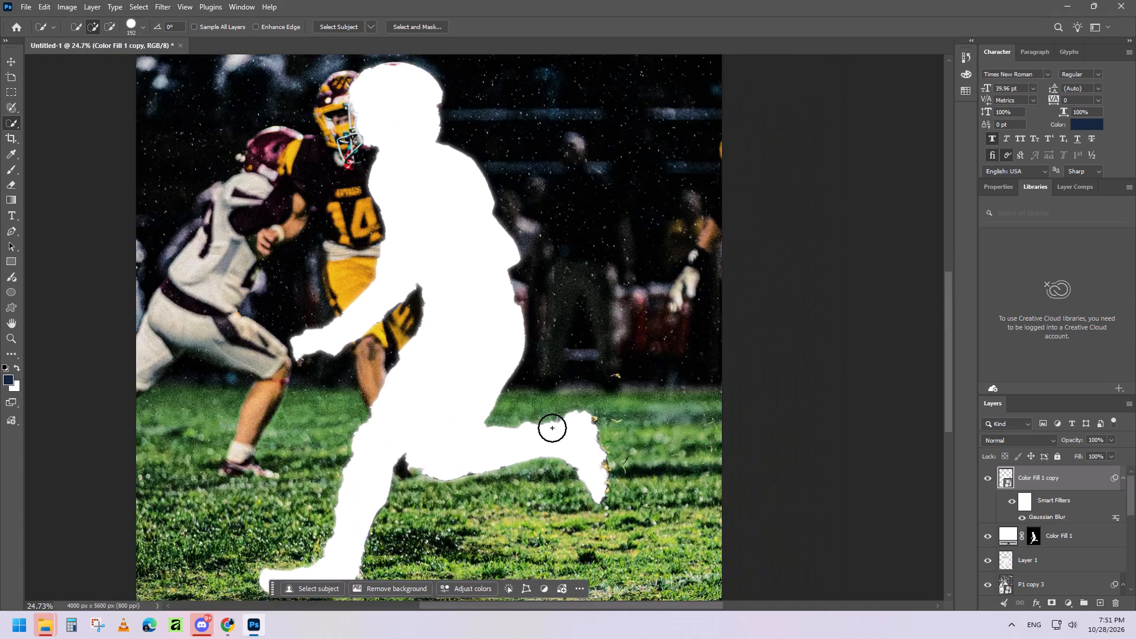
pyautogui.keyDown('alt'); pyautogui.scroll(-8, 552, 428); pyautogui.keyUp('alt')
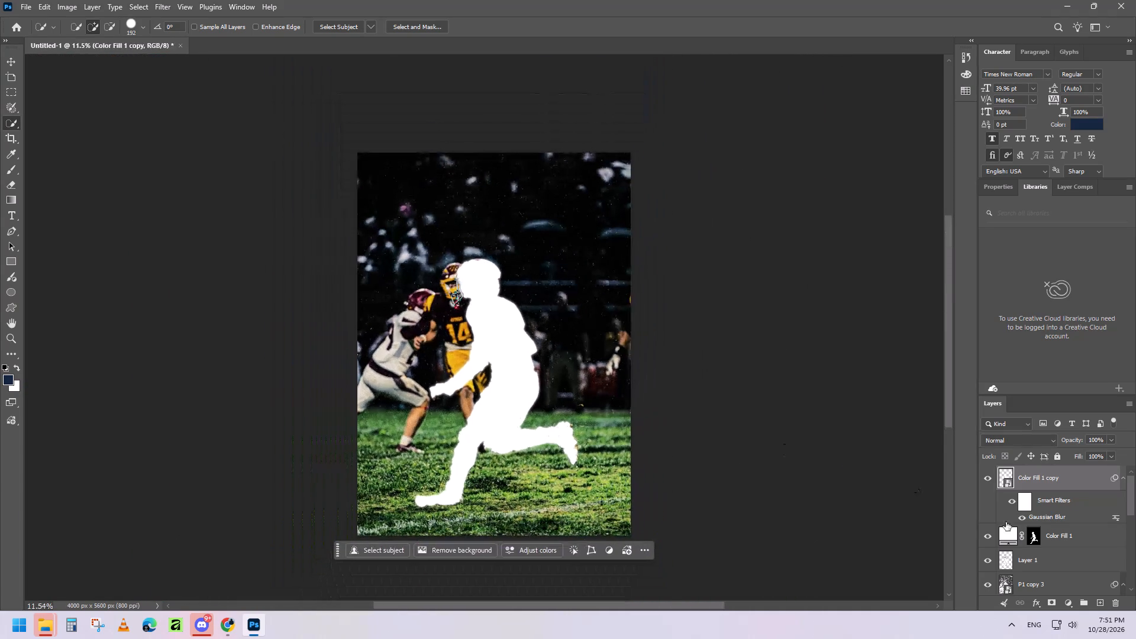
pyautogui.doubleClick(1057, 516)
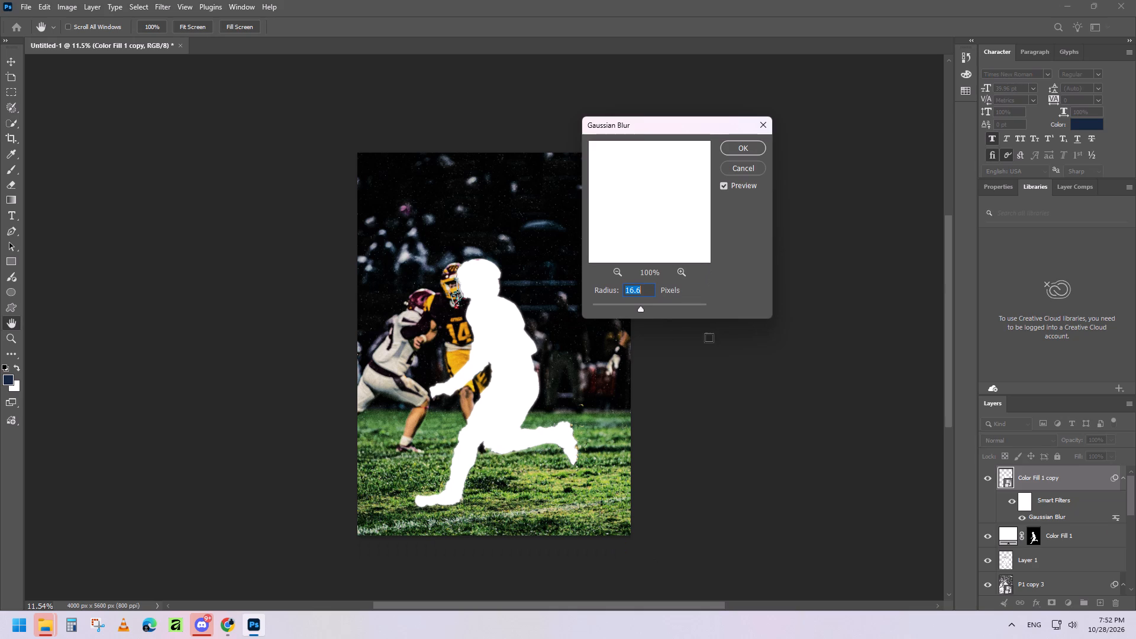
pyautogui.moveTo(639, 306); pyautogui.dragTo(651, 307)
pyautogui.moveTo(651, 307); pyautogui.dragTo(669, 307)
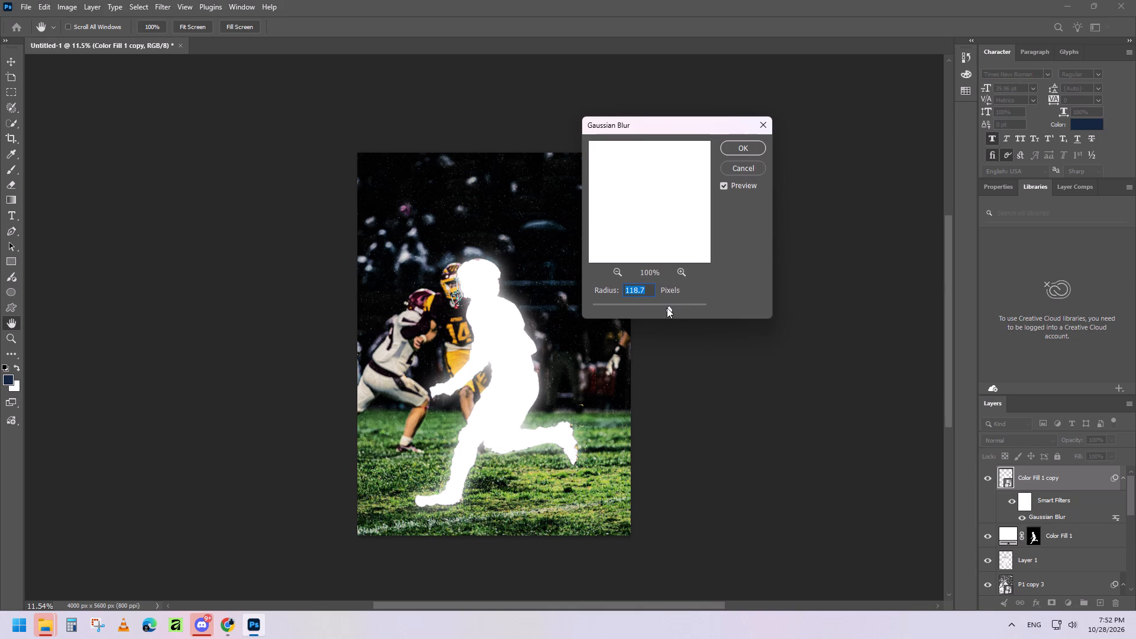
pyautogui.moveTo(667, 308); pyautogui.dragTo(654, 309)
pyautogui.moveTo(654, 309); pyautogui.dragTo(622, 309)
pyautogui.moveTo(621, 309); pyautogui.dragTo(605, 309)
pyautogui.moveTo(606, 310); pyautogui.dragTo(638, 310)
pyautogui.moveTo(638, 309); pyautogui.dragTo(654, 309)
pyautogui.moveTo(653, 309); pyautogui.dragTo(660, 309)
pyautogui.moveTo(663, 309); pyautogui.dragTo(670, 311)
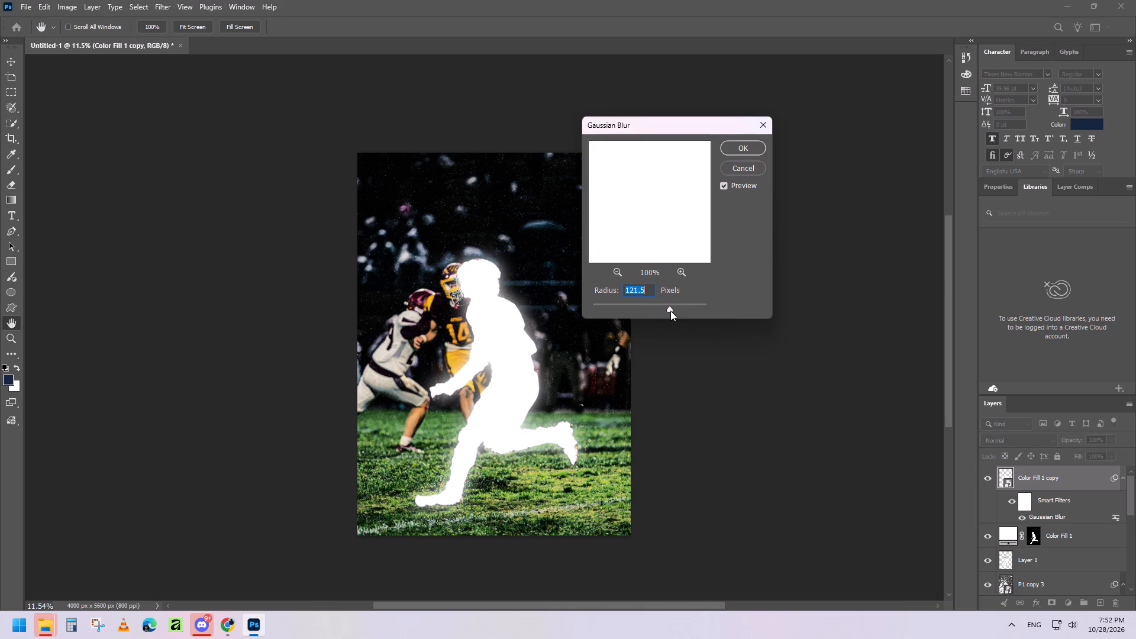
pyautogui.moveTo(670, 311); pyautogui.dragTo(662, 311)
pyautogui.click(662, 308)
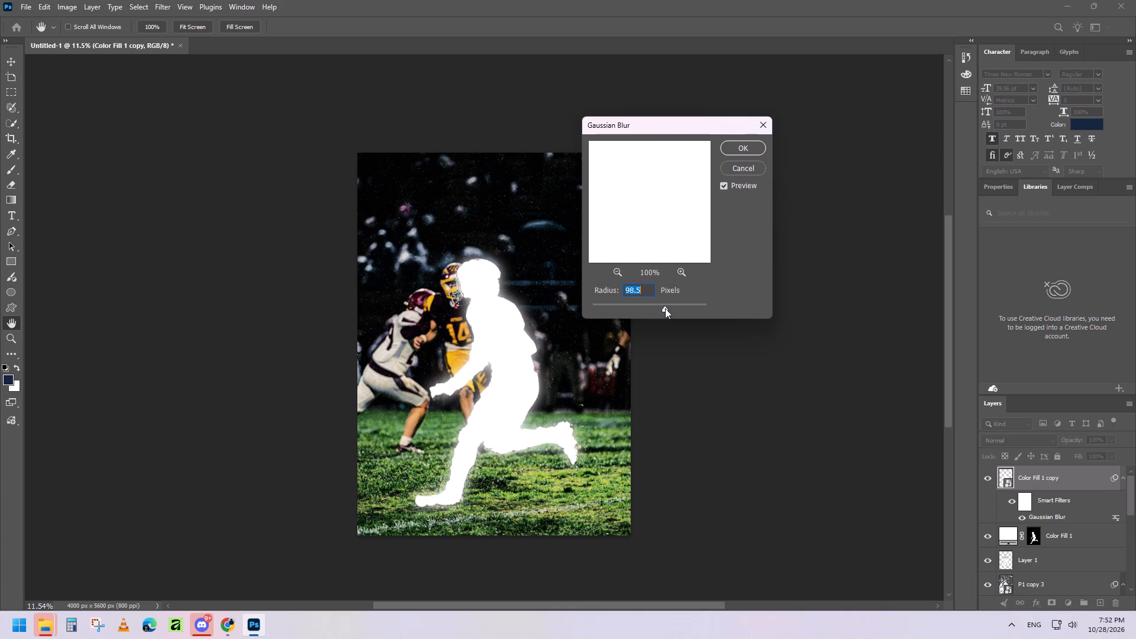
pyautogui.click(665, 308)
pyautogui.click(744, 147)
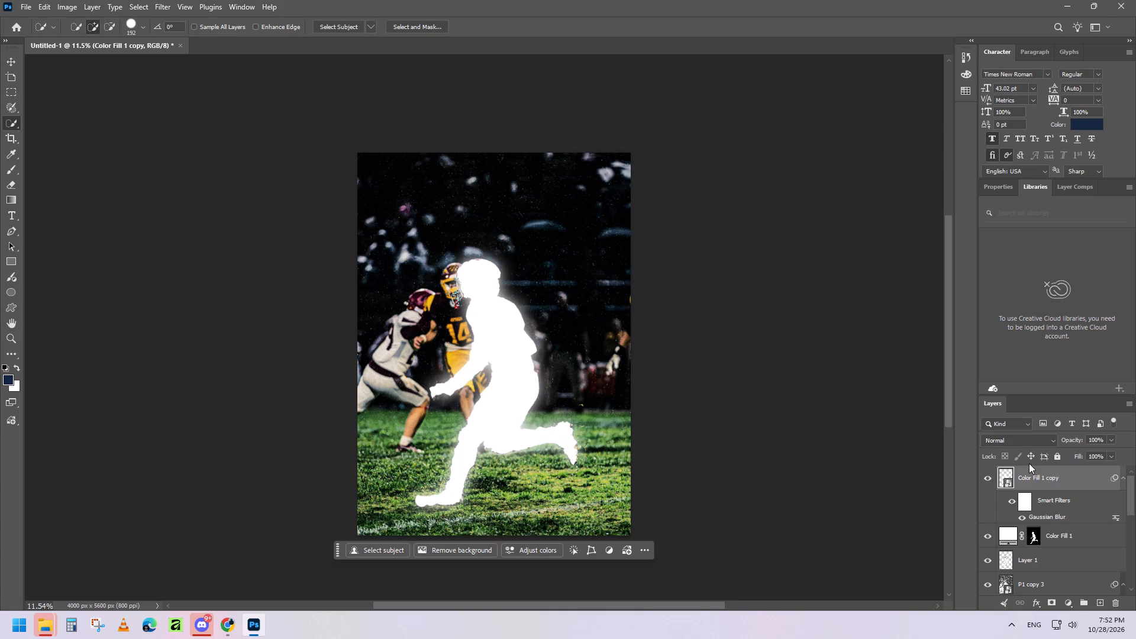
# Shift Color Fill 1 copy, Color Fill 1 and Layer 1 together rightward by roughly an eighth of the canvas width, beside the foreground player.
pyautogui.scroll(-1, 1084, 544)
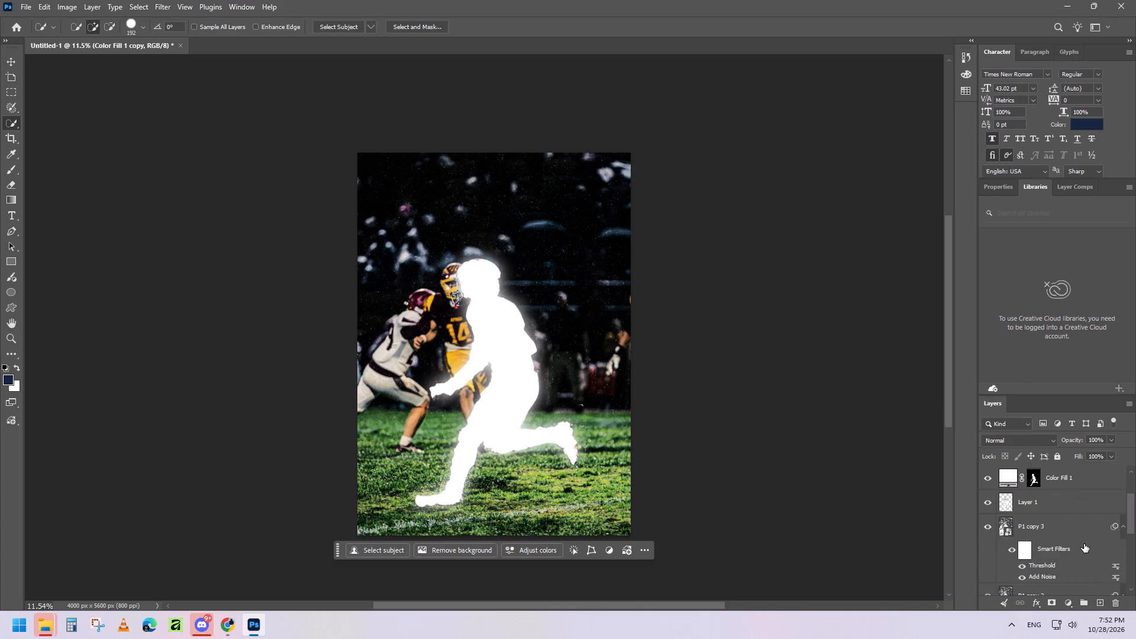
pyautogui.scroll(1, 1084, 535)
pyautogui.keyDown('ctrl'); pyautogui.click(1080, 532); pyautogui.keyUp('ctrl')
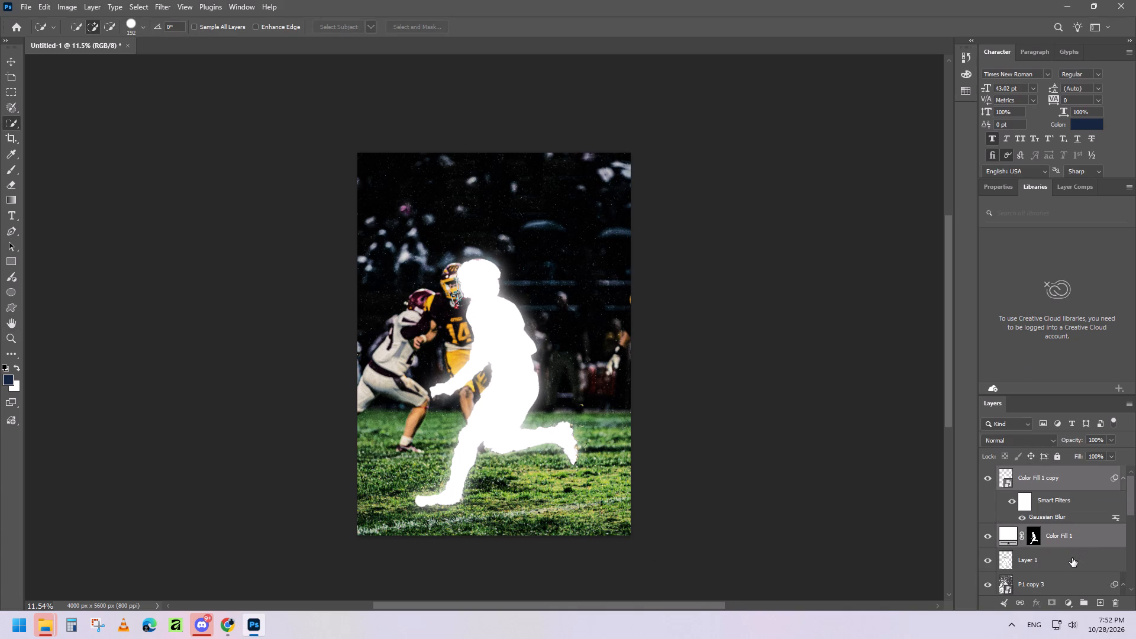
pyautogui.keyDown('ctrl'); pyautogui.click(1072, 558); pyautogui.keyUp('ctrl')
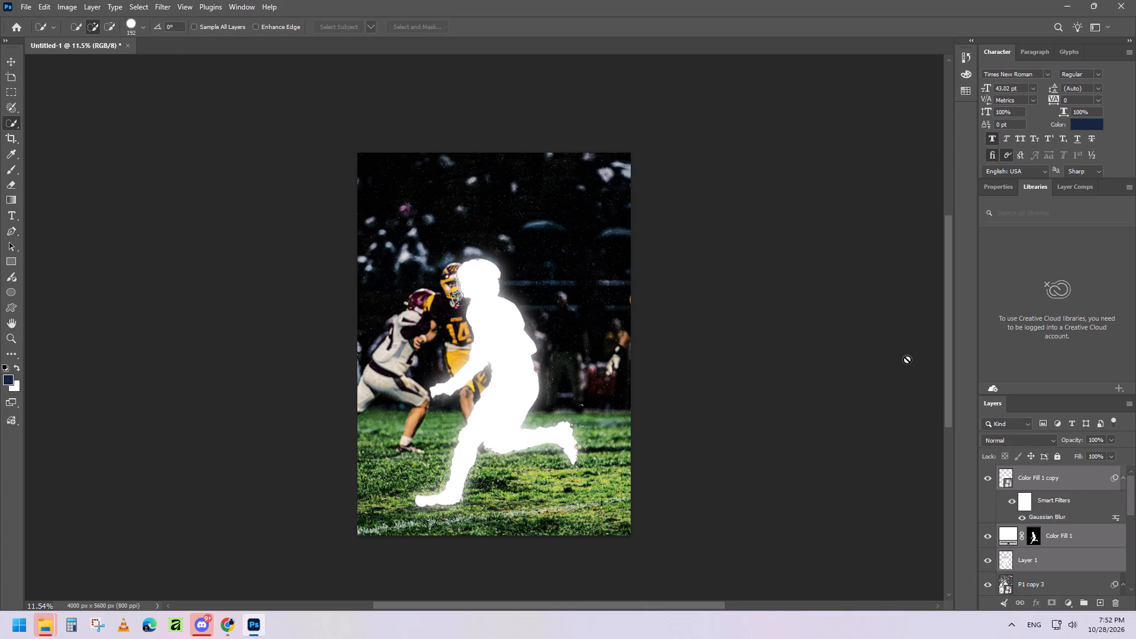
pyautogui.click(7, 59)
pyautogui.press('Right')
pyautogui.press('Right')
pyautogui.press('Right')
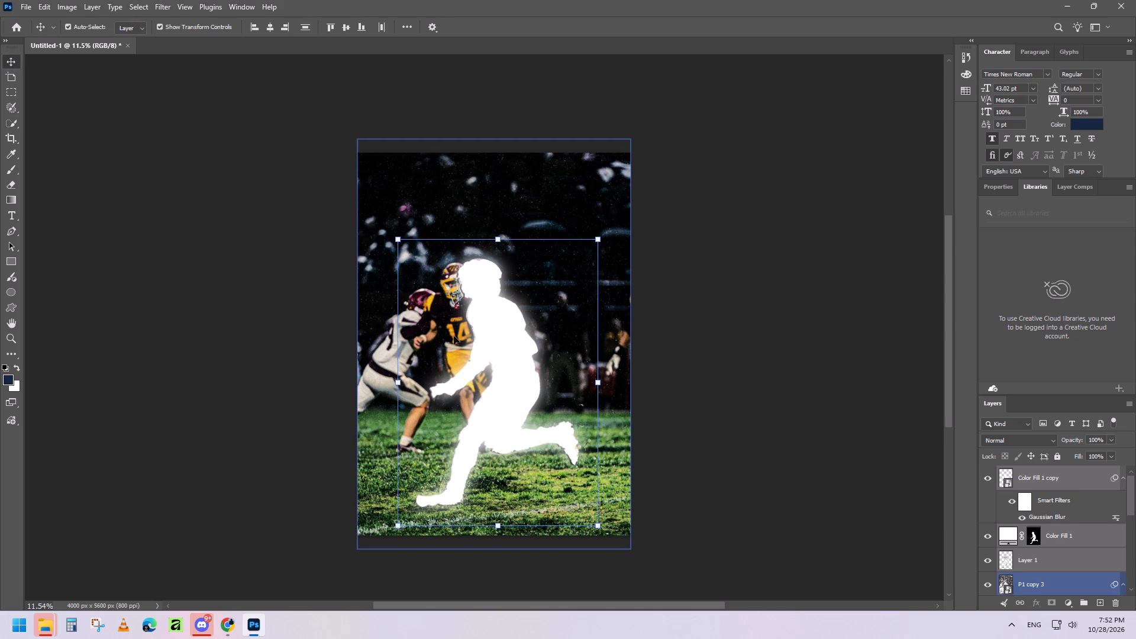
pyautogui.press('Right')
pyautogui.press('Right')
pyautogui.press('Right')
pyautogui.press('Right')
pyautogui.press('Right')
pyautogui.press('Right')
pyautogui.press('Right')
pyautogui.press('Right')
pyautogui.press('Right')
pyautogui.press('Right')
pyautogui.press('Right')
pyautogui.press('Right')
pyautogui.press('Right')
pyautogui.press('Right')
pyautogui.press('Right')
pyautogui.press('Right')
pyautogui.press('Right')
pyautogui.press('Right')
pyautogui.press('Right')
pyautogui.press('Right')
pyautogui.press('Right')
pyautogui.press('Right')
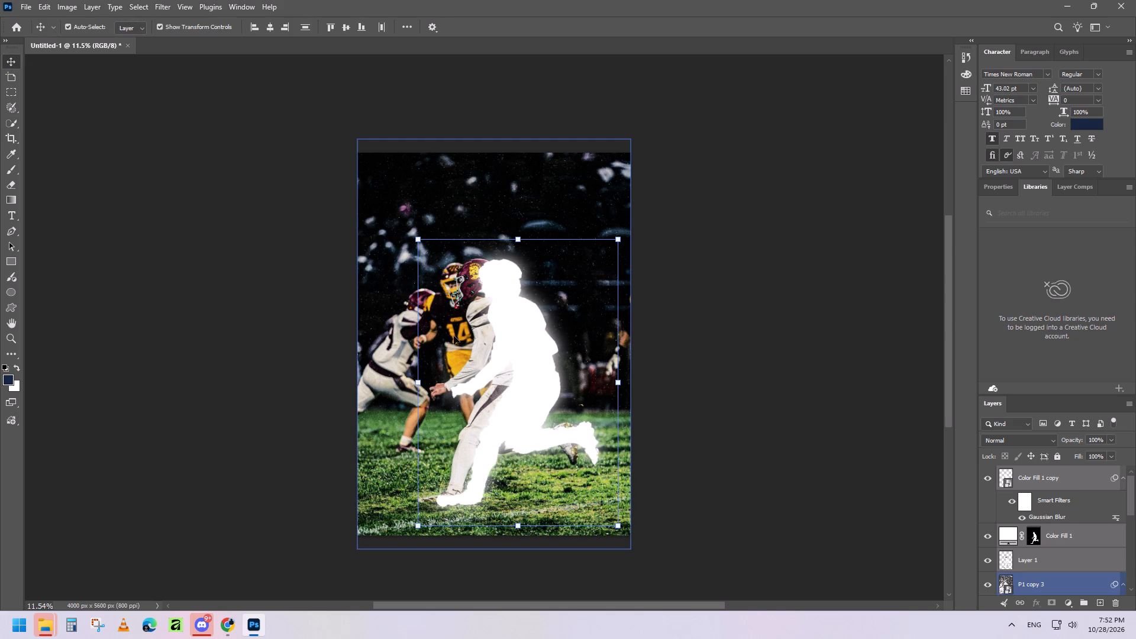
pyautogui.press('Left')
pyautogui.press('Left')
pyautogui.press('Left')
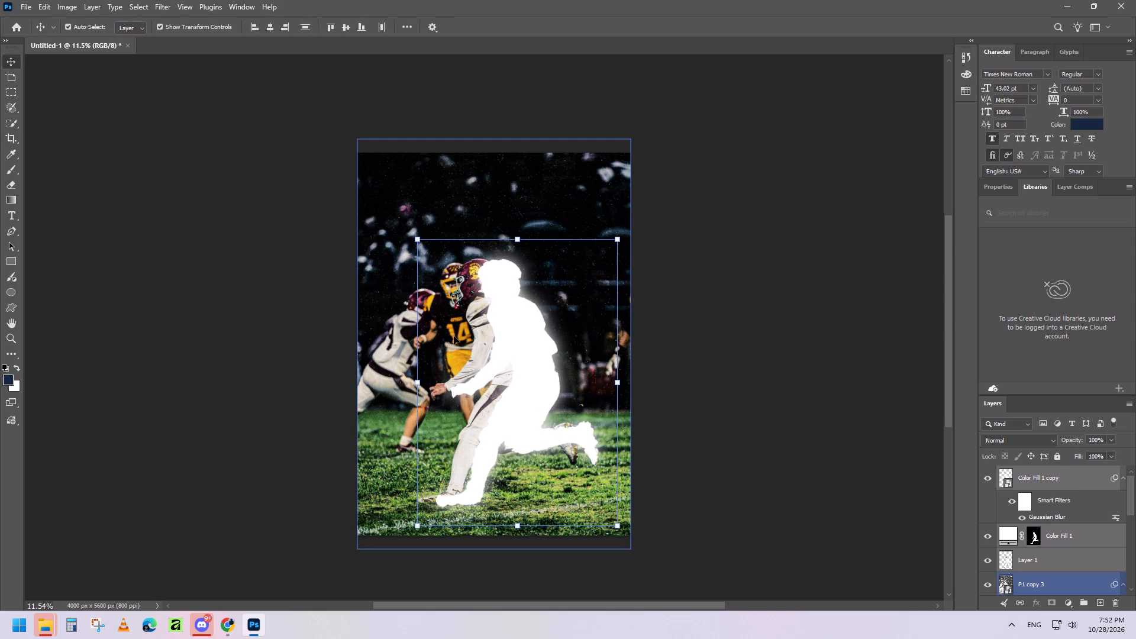
pyautogui.press('Right')
pyautogui.press('Right')
pyautogui.press('Right')
pyautogui.press('Right')
pyautogui.press('Right')
pyautogui.press('Right')
pyautogui.press('Right')
pyautogui.press('Right')
pyautogui.press('Right')
pyautogui.press('Right')
pyautogui.press('Right')
pyautogui.press('Right')
pyautogui.press('Right')
pyautogui.press('Right')
pyautogui.press('Right')
pyautogui.press('Right')
pyautogui.press('Right')
pyautogui.press('Right')
pyautogui.press('Right')
pyautogui.press('Right')
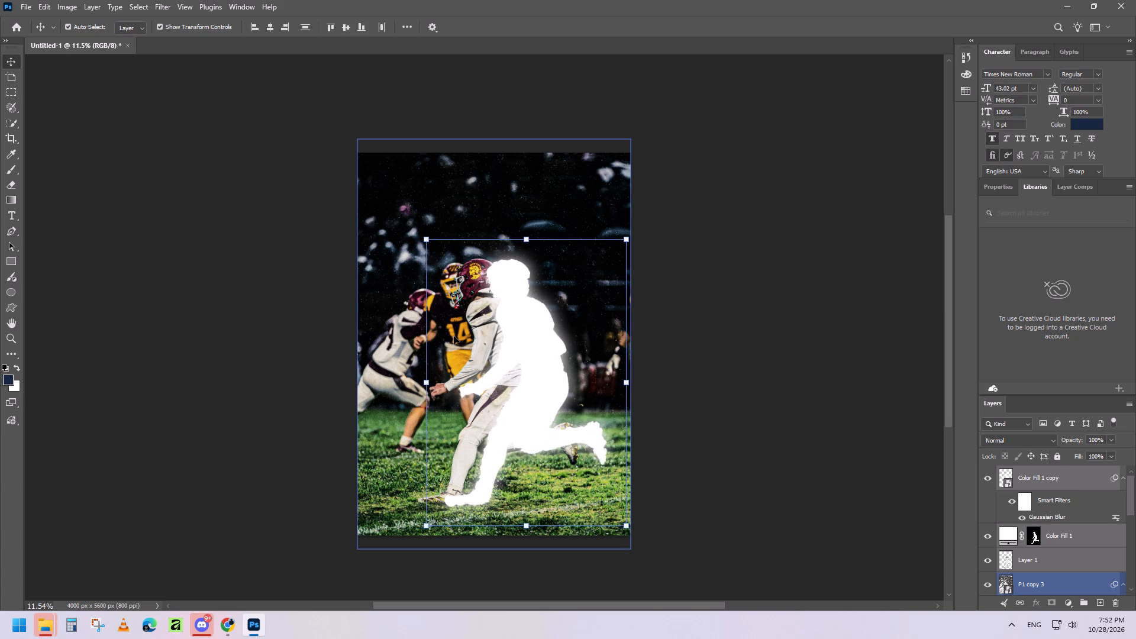
pyautogui.press('Left')
pyautogui.press('Up')
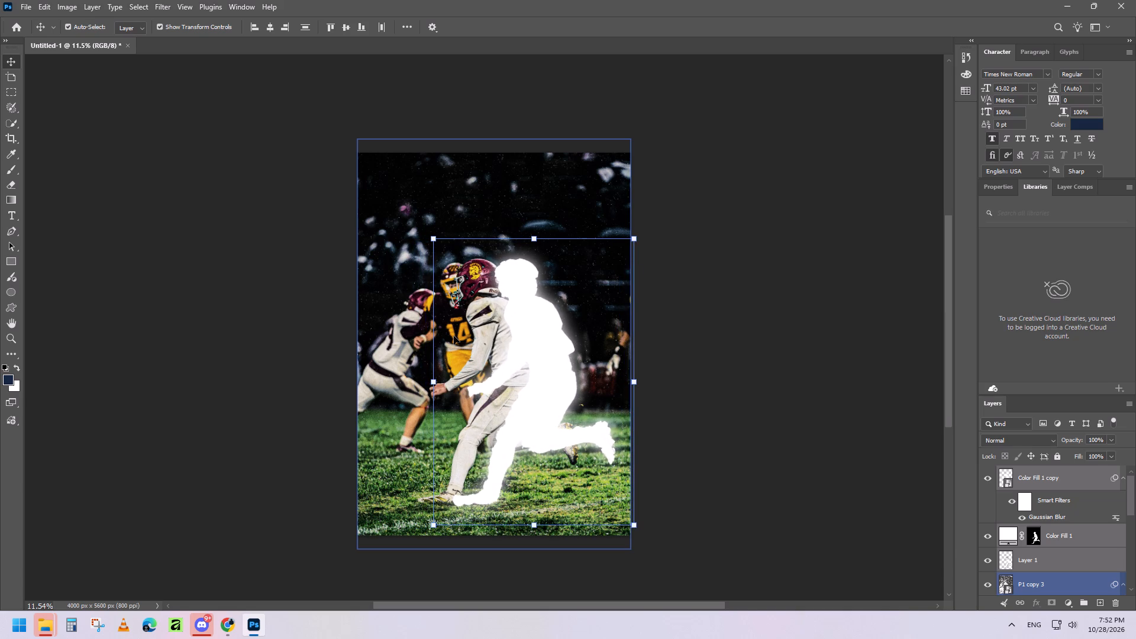
pyautogui.press('Left')
pyautogui.press('Left')
pyautogui.press('Left')
pyautogui.press('Left')
# Nudge Color Fill 1 copy, Color Fill 1 and Layer 1 together up by roughly a twelfth of the canvas height and slightly right.
pyautogui.press('Up')
pyautogui.press('Up')
pyautogui.press('Up')
pyautogui.press('Up')
pyautogui.press('Up')
pyautogui.press('Up')
pyautogui.press('Up')
pyautogui.press('Up')
pyautogui.press('Up')
pyautogui.press('Up')
pyautogui.press('Up')
pyautogui.press('Up')
pyautogui.press('Up')
pyautogui.press('Up')
pyautogui.press('Up')
pyautogui.press('Up')
pyautogui.press('Up')
pyautogui.press('Up')
pyautogui.press('Right')
pyautogui.press('Right')
pyautogui.press('Right')
pyautogui.press('Right')
pyautogui.press('Right')
pyautogui.press('Right')
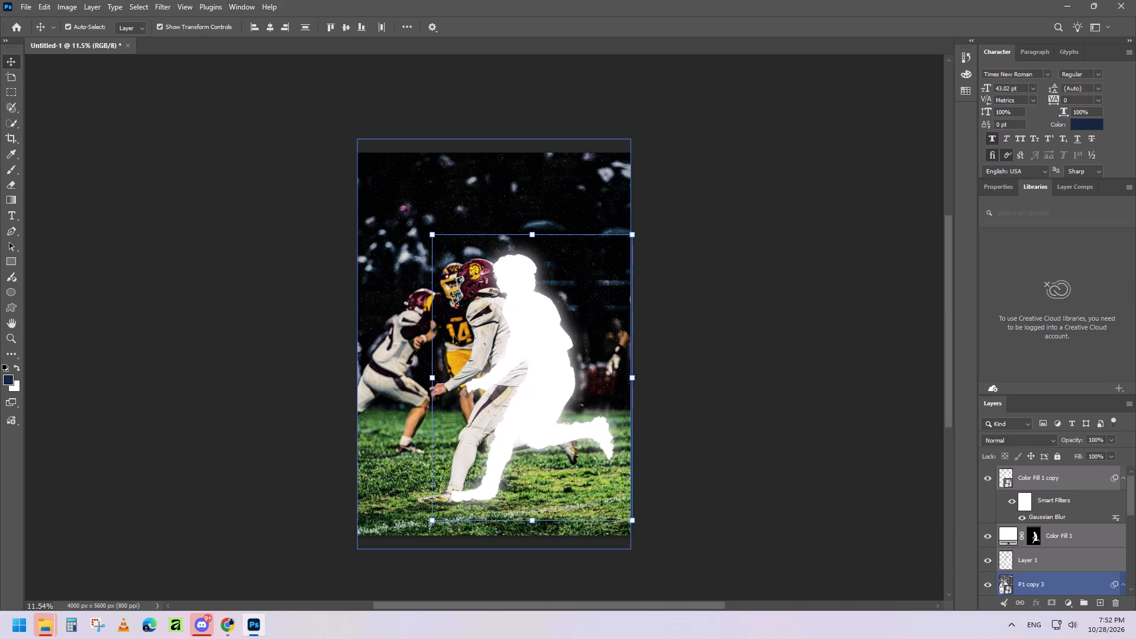
pyautogui.press('Up')
pyautogui.press('Right')
pyautogui.press('Right')
pyautogui.press('Right')
pyautogui.press('Right')
pyautogui.press('Right')
pyautogui.press('Right')
pyautogui.press('Right')
pyautogui.press('Right')
pyautogui.press('Right')
pyautogui.press('Right')
pyautogui.press('Right')
pyautogui.press('Right')
pyautogui.press('Right')
pyautogui.press('Right')
pyautogui.press('Right')
pyautogui.press('Right')
pyautogui.press('Right')
pyautogui.press('Right')
pyautogui.press('Right')
pyautogui.press('Right')
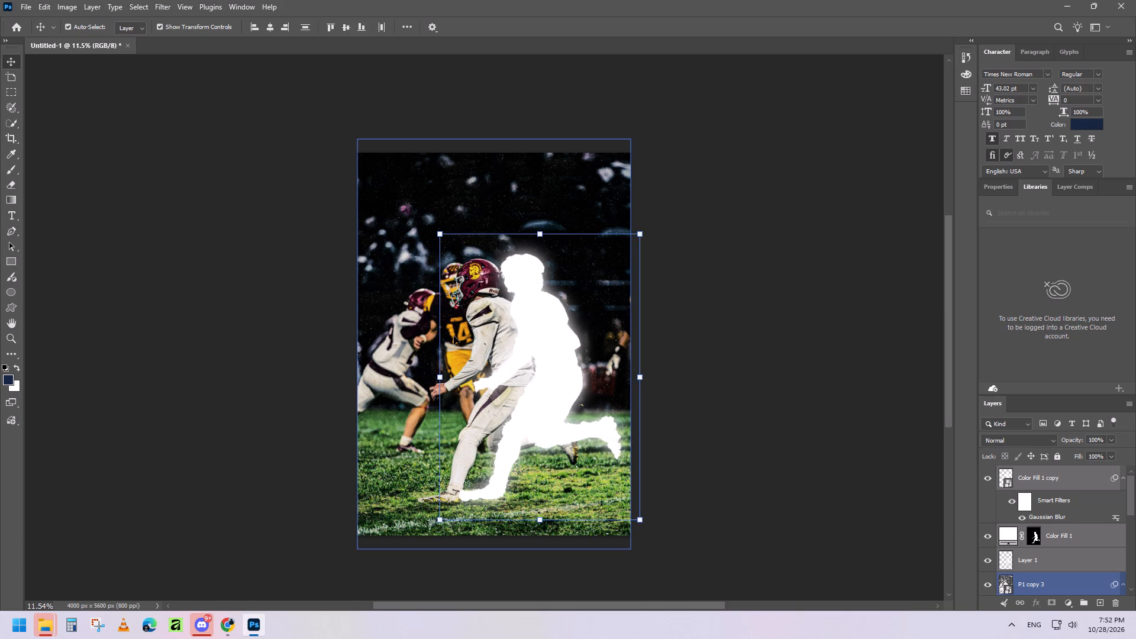
pyautogui.press('Up')
pyautogui.press('Up')
pyautogui.press('Up')
pyautogui.press('Up')
pyautogui.press('Up')
pyautogui.press('Up')
pyautogui.press('Up')
pyautogui.press('Up')
pyautogui.press('Up')
pyautogui.press('Up')
pyautogui.press('Up')
pyautogui.press('Up')
pyautogui.press('Up')
pyautogui.press('Up')
pyautogui.press('Up')
pyautogui.press('Up')
pyautogui.press('Up')
pyautogui.press('Up')
pyautogui.press('Up')
pyautogui.press('Up')
pyautogui.press('Left')
pyautogui.press('Left')
pyautogui.press('Left')
pyautogui.press('Left')
pyautogui.press('Left')
pyautogui.press('Left')
pyautogui.press('Left')
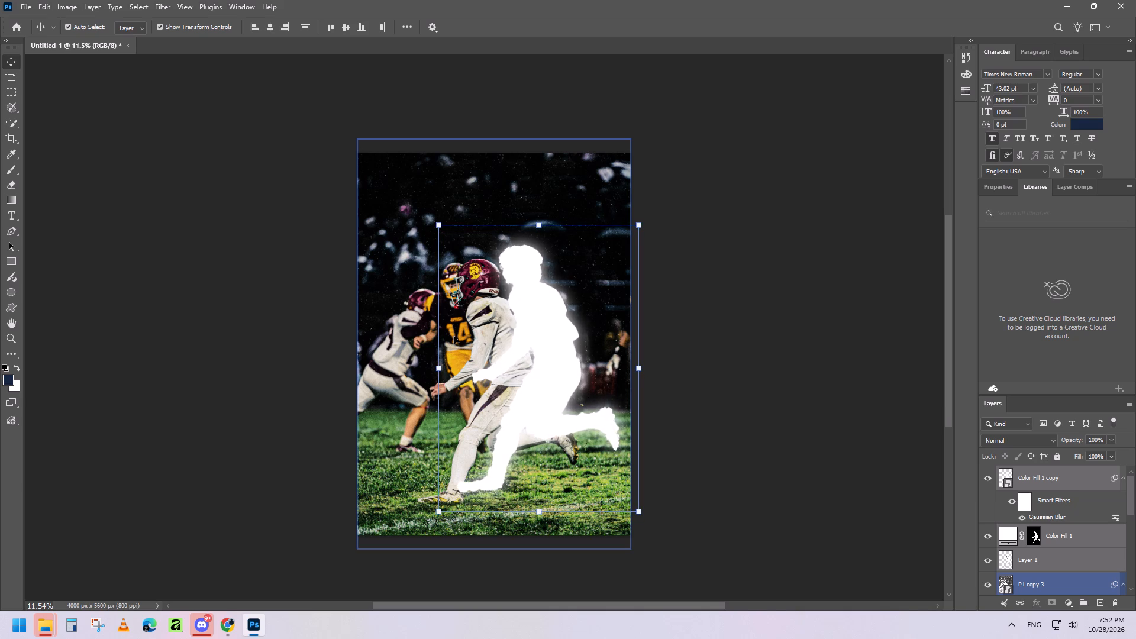
pyautogui.press('Up')
pyautogui.press('Up')
pyautogui.press('Right')
pyautogui.press('Up')
pyautogui.press('Up')
pyautogui.press('Up')
pyautogui.press('Up')
pyautogui.press('Up')
pyautogui.press('Up')
pyautogui.press('Up')
pyautogui.press('Up')
pyautogui.press('Up')
pyautogui.press('Up')
pyautogui.press('Up')
pyautogui.press('Up')
pyautogui.press('Up')
pyautogui.press('Up')
pyautogui.press('Up')
pyautogui.press('Up')
pyautogui.press('Up')
pyautogui.press('Up')
pyautogui.press('Up')
pyautogui.press('Up')
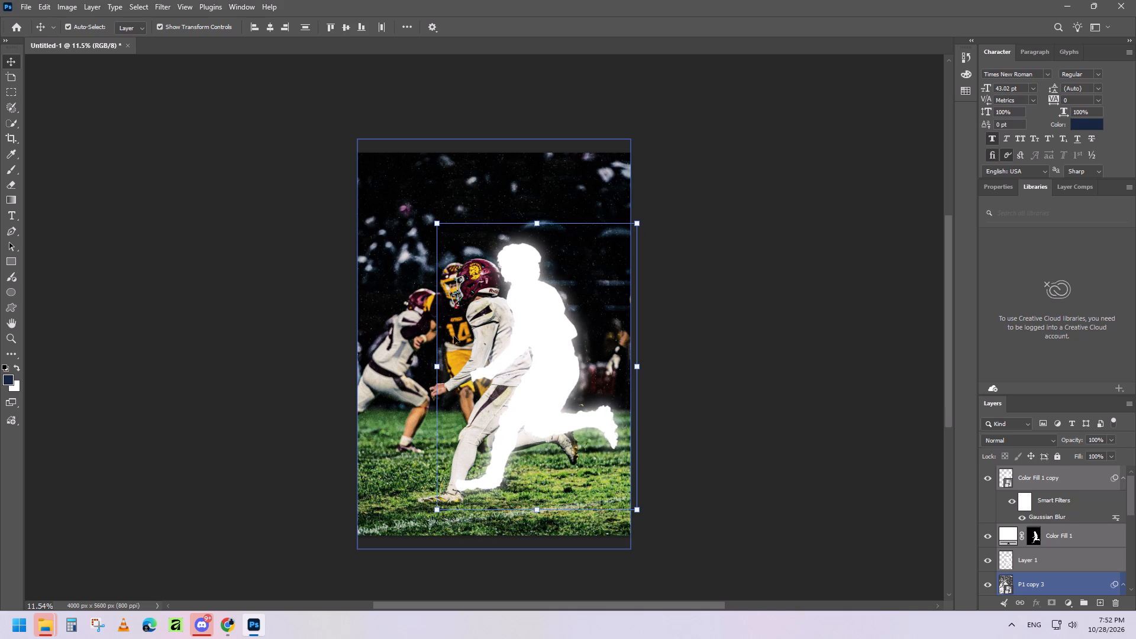
pyautogui.press('Right')
pyautogui.press('Right')
pyautogui.press('Right')
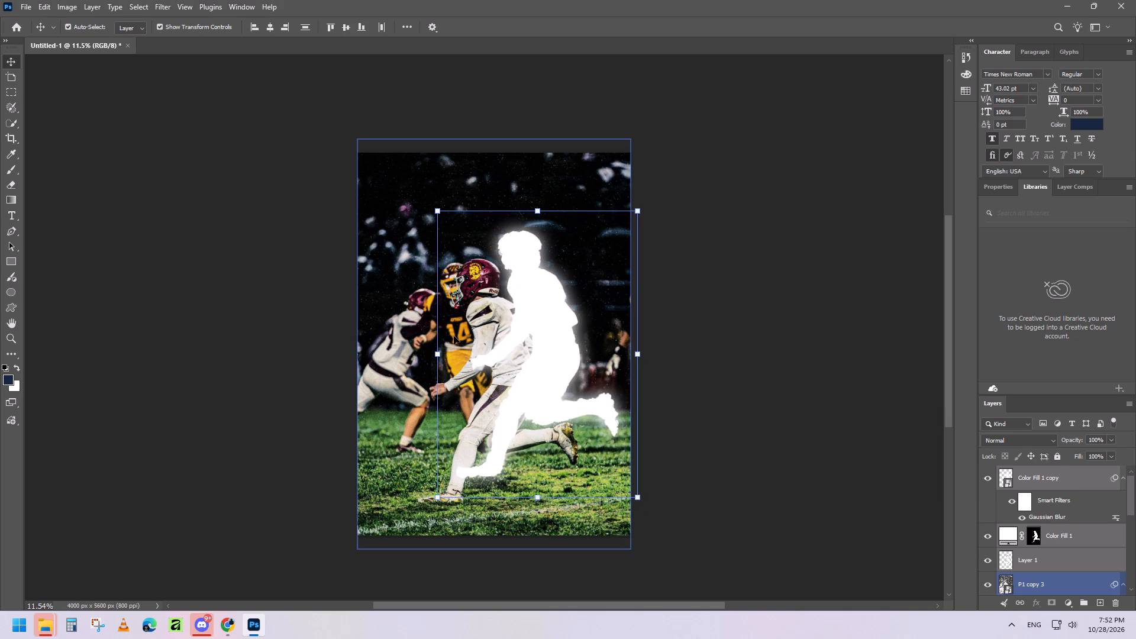
pyautogui.press('Right')
pyautogui.press('Right')
pyautogui.press('Right')
pyautogui.press('Right')
pyautogui.press('Right')
pyautogui.press('Right')
pyautogui.press('Right')
pyautogui.press('Right')
pyautogui.press('Right')
pyautogui.press('Right')
pyautogui.press('Right')
pyautogui.press('Right')
pyautogui.press('Right')
pyautogui.press('Right')
pyautogui.press('Right')
pyautogui.press('Right')
pyautogui.press('Right')
pyautogui.press('Right')
pyautogui.press('Right')
pyautogui.press('Right')
pyautogui.press('Up')
pyautogui.press('Up')
pyautogui.press('Up')
pyautogui.press('Up')
pyautogui.press('Up')
pyautogui.press('Up')
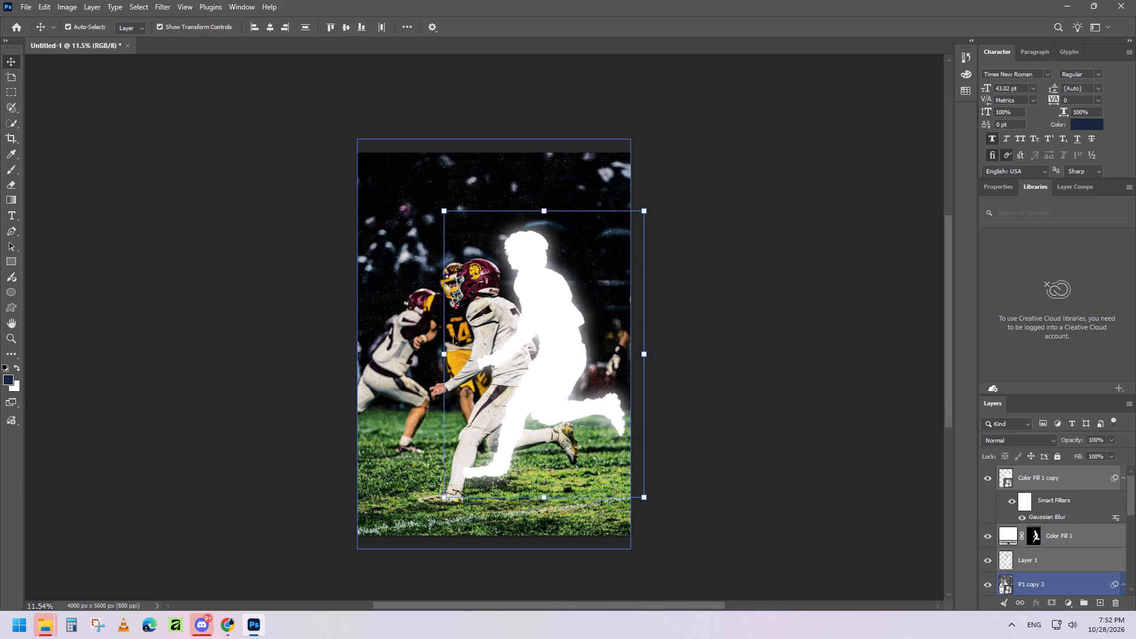
pyautogui.press('Right')
pyautogui.press('Up')
pyautogui.press('Up')
pyautogui.press('Up')
pyautogui.press('Right')
pyautogui.press('Right')
pyautogui.press('Right')
pyautogui.press('Right')
pyautogui.press('Right')
pyautogui.press('Right')
pyautogui.press('Right')
pyautogui.press('Right')
pyautogui.press('Right')
pyautogui.press('Right')
pyautogui.press('Right')
pyautogui.press('Right')
pyautogui.press('Right')
pyautogui.press('Right')
pyautogui.press('Right')
pyautogui.press('Right')
pyautogui.press('Right')
pyautogui.press('Right')
pyautogui.press('Right')
pyautogui.press('Right')
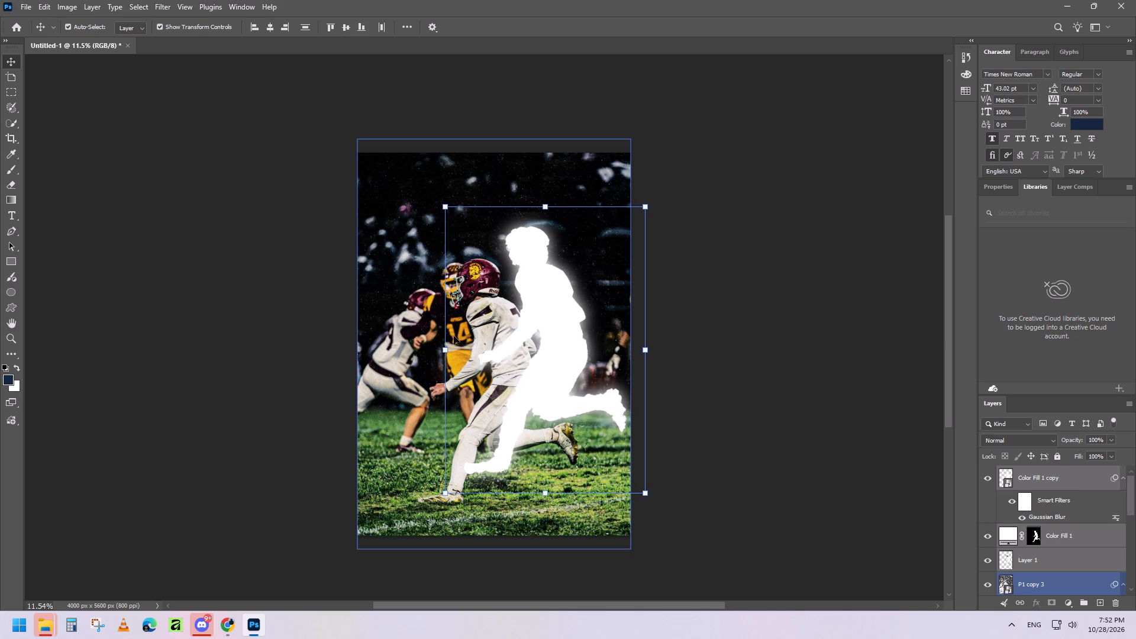
# Nudge Color Fill 1 copy, Color Fill 1 and Layer 1 together slightly left and down, closer to the foreground player.
pyautogui.press('Left')
pyautogui.press('Left')
pyautogui.press('Left')
pyautogui.press('Left')
pyautogui.press('Left')
pyautogui.press('Left')
pyautogui.press('Left')
pyautogui.press('Left')
pyautogui.press('Left')
pyautogui.press('Left')
pyautogui.press('Left')
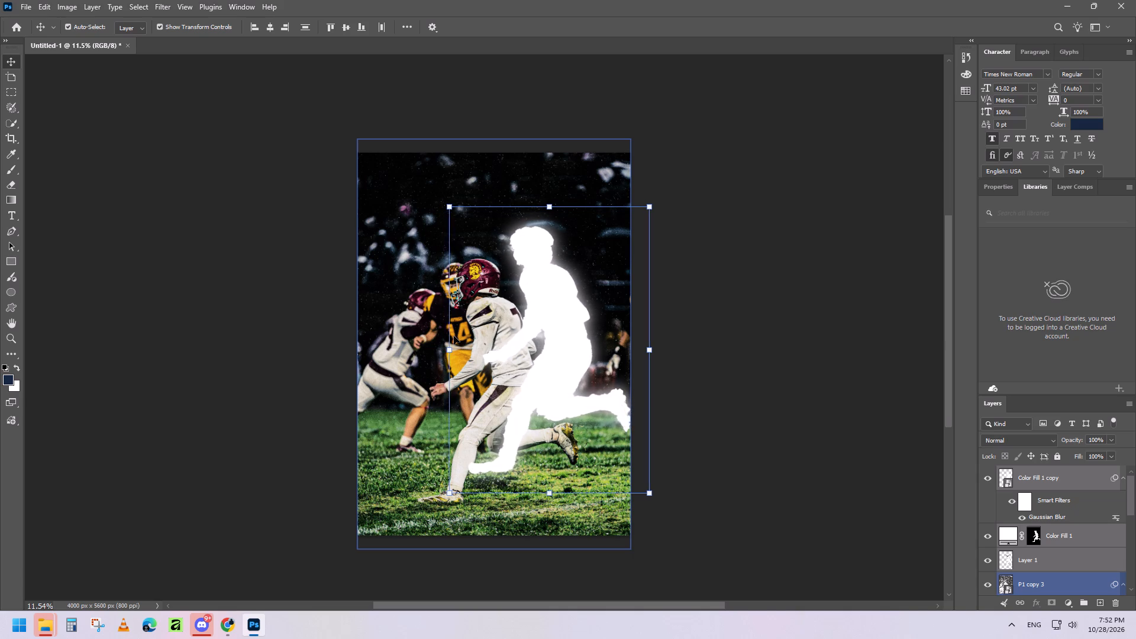
pyautogui.press('Right')
pyautogui.press('Down')
pyautogui.press('Down')
pyautogui.press('Down')
pyautogui.press('Down')
pyautogui.press('Down')
pyautogui.press('Down')
pyautogui.press('Left')
pyautogui.press('Left')
pyautogui.press('Left')
pyautogui.press('Left')
pyautogui.press('Left')
pyautogui.press('Left')
pyautogui.press('Left')
pyautogui.press('Left')
pyautogui.press('Left')
pyautogui.press('Left')
pyautogui.press('Left')
pyautogui.press('Left')
pyautogui.press('Left')
pyautogui.press('Left')
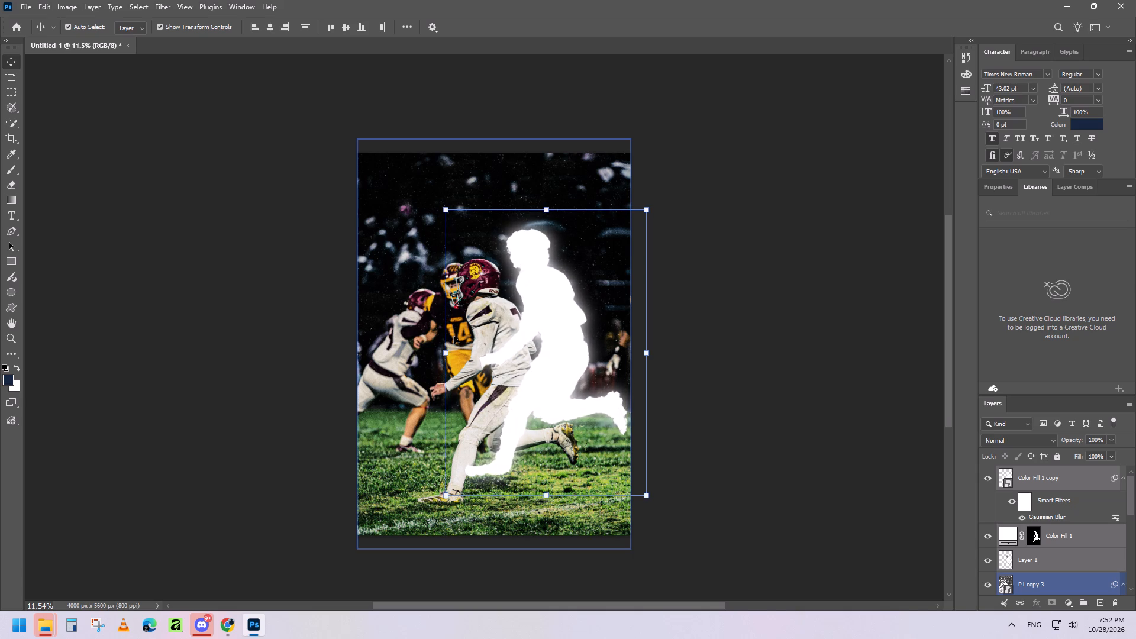
pyautogui.press('Up')
pyautogui.press('Up')
pyautogui.press('Left')
pyautogui.press('Left')
pyautogui.press('Left')
pyautogui.press('Left')
pyautogui.press('Left')
pyautogui.press('Left')
pyautogui.press('Left')
pyautogui.press('Left')
pyautogui.press('Left')
pyautogui.press('Down')
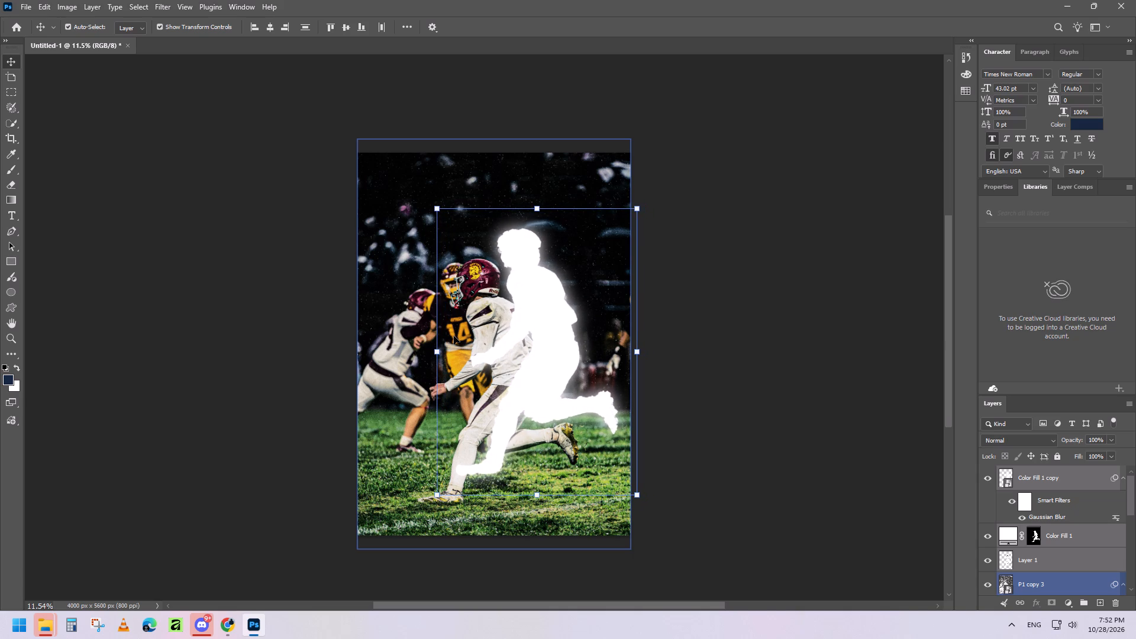
pyautogui.press('Down')
pyautogui.press('Down')
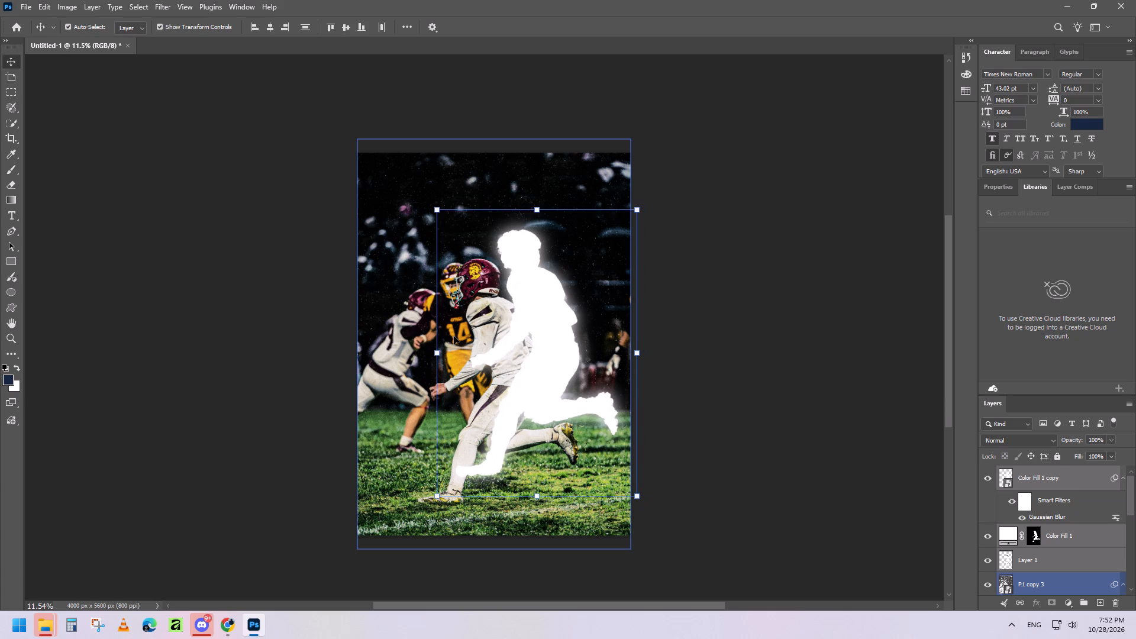
pyautogui.press('Down')
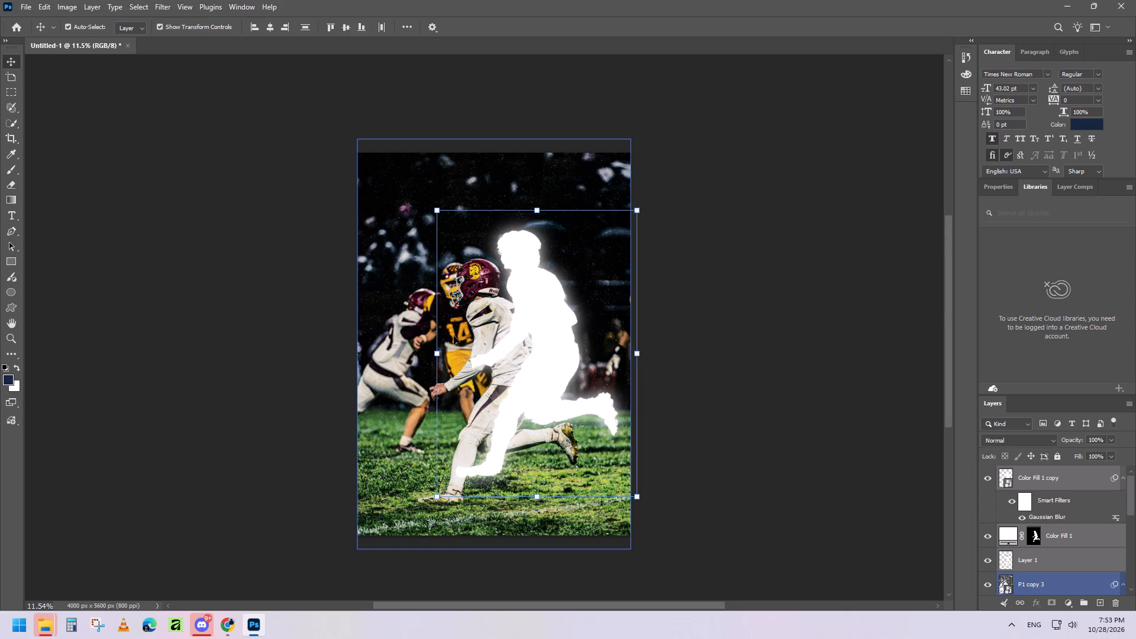
# Select Color Fill 1 and look through its available adjustment types, layer effects, image adjustments and Properties settings.
pyautogui.click(1058, 538)
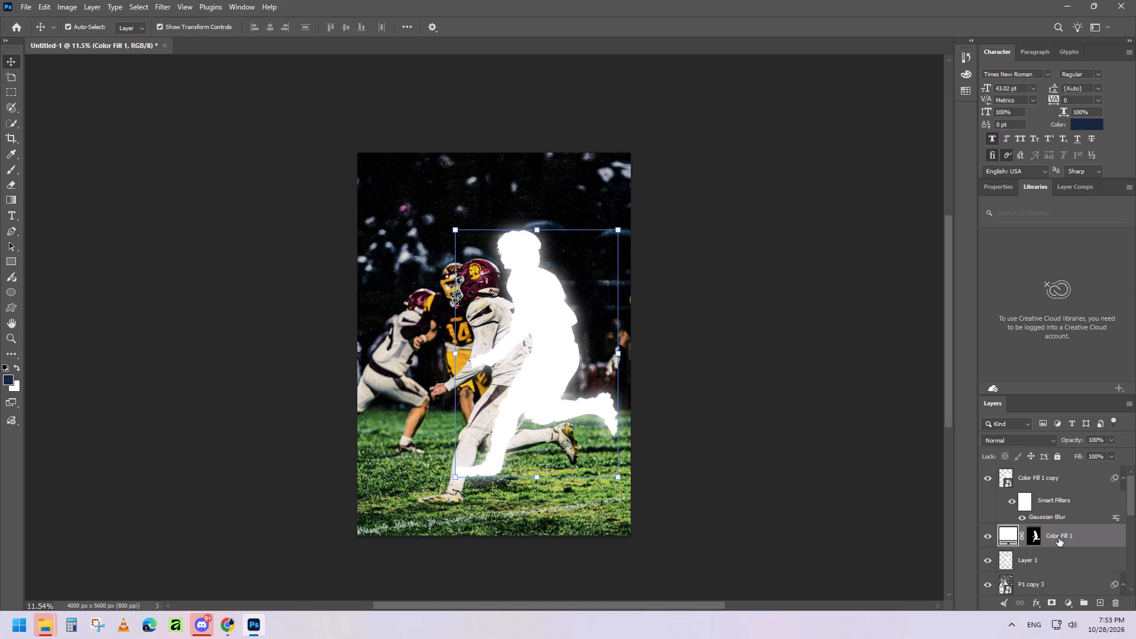
pyautogui.click(1071, 608)
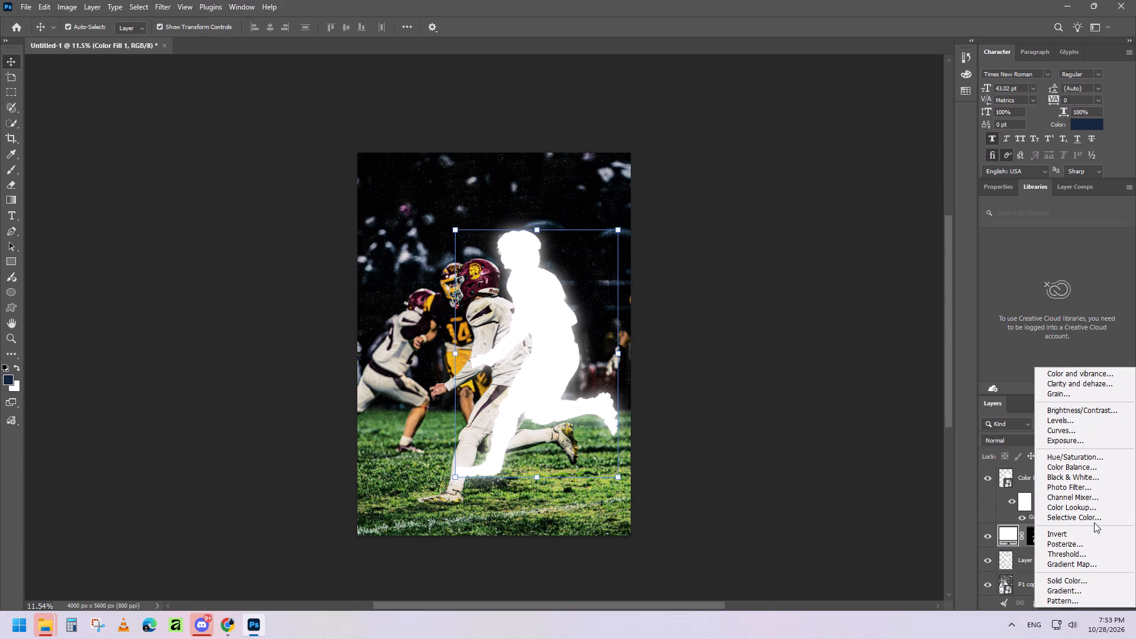
pyautogui.click(986, 602)
pyautogui.click(1070, 604)
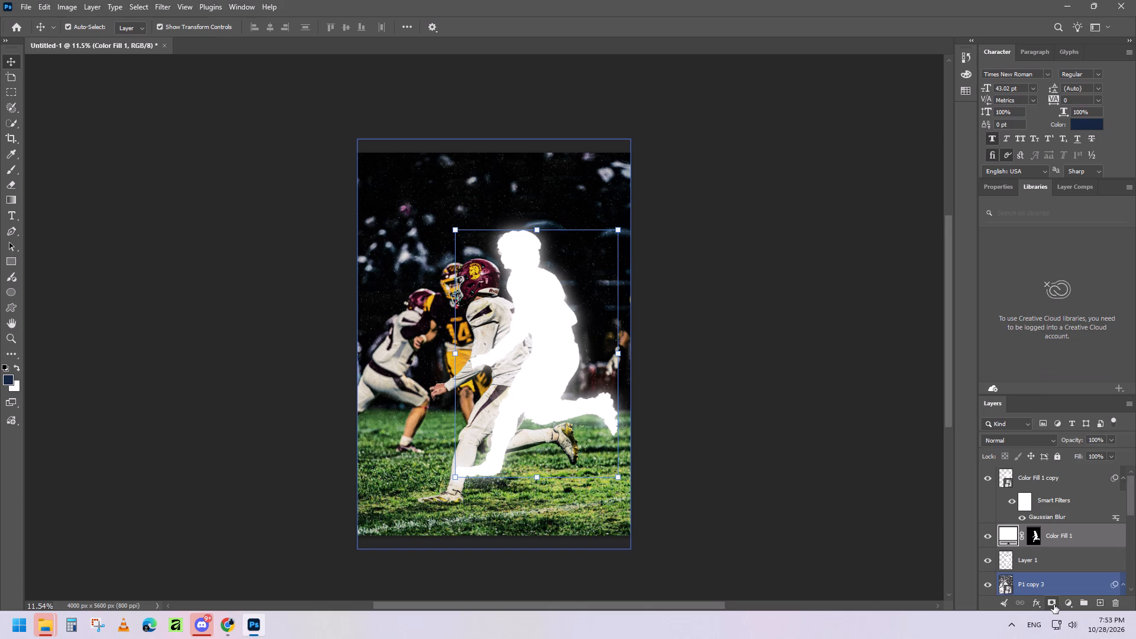
pyautogui.click(1038, 605)
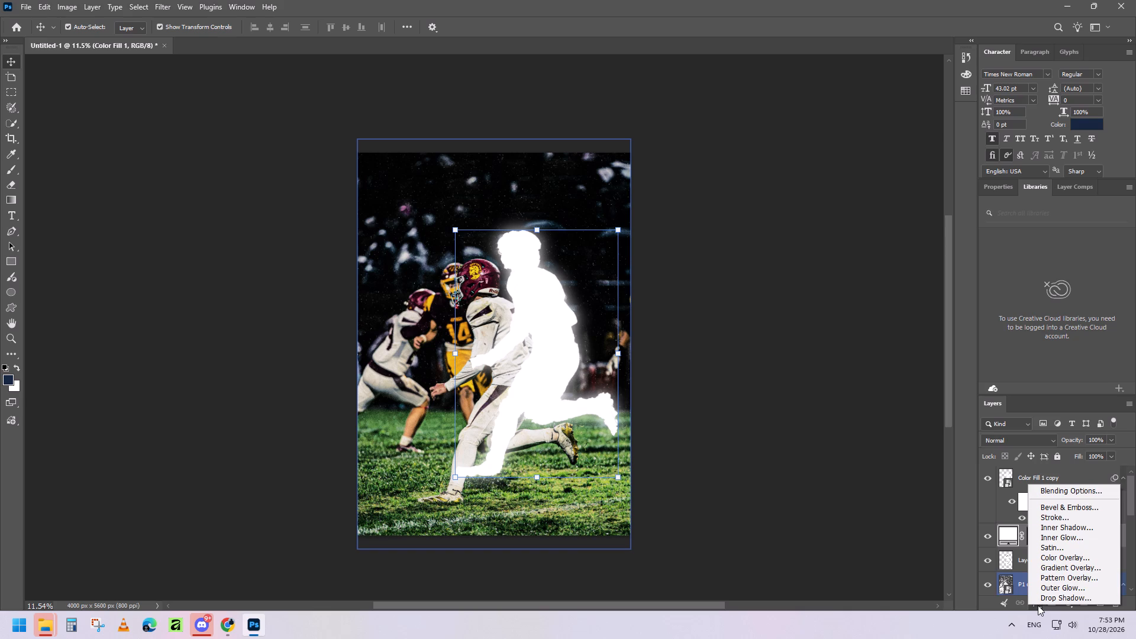
pyautogui.click(1038, 605)
pyautogui.click(1067, 606)
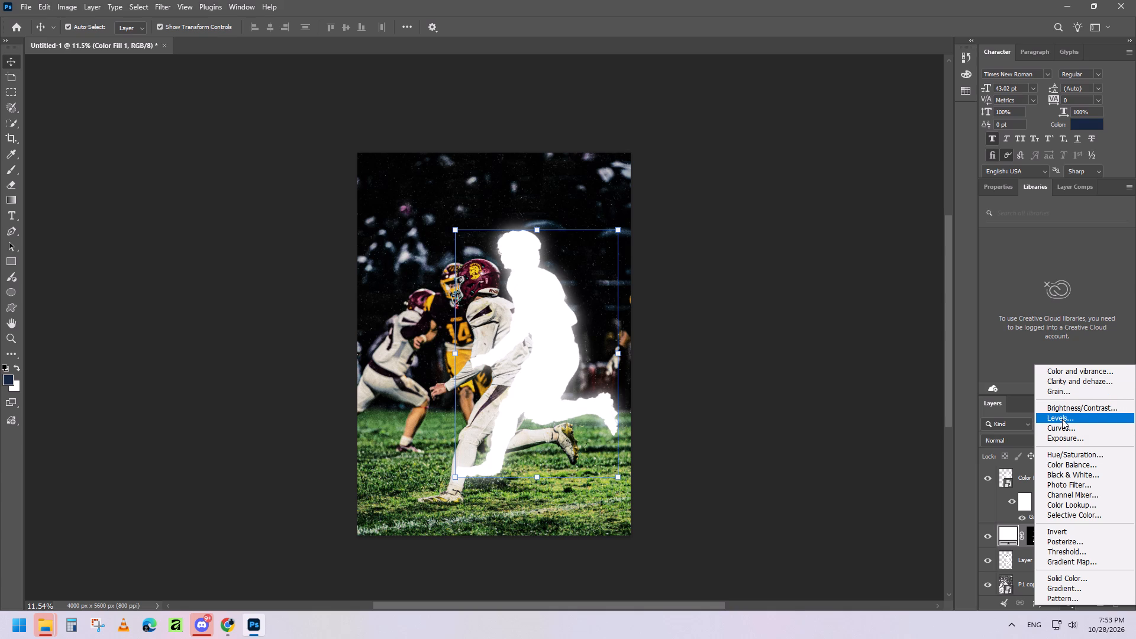
pyautogui.click(93, 5)
pyautogui.click(93, 5)
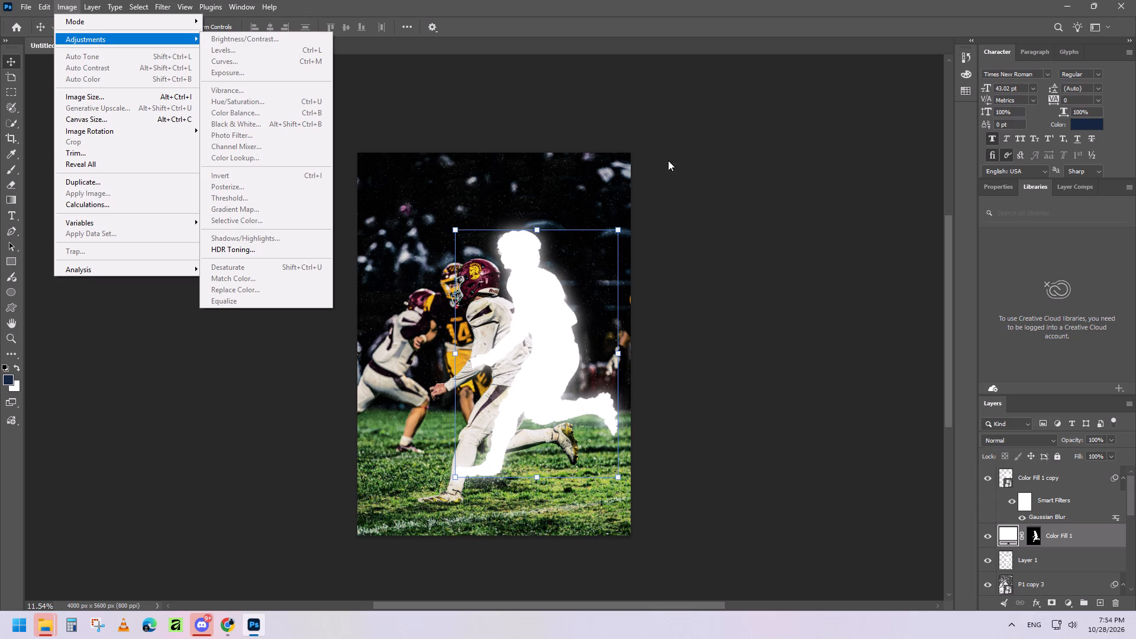
pyautogui.click(1063, 605)
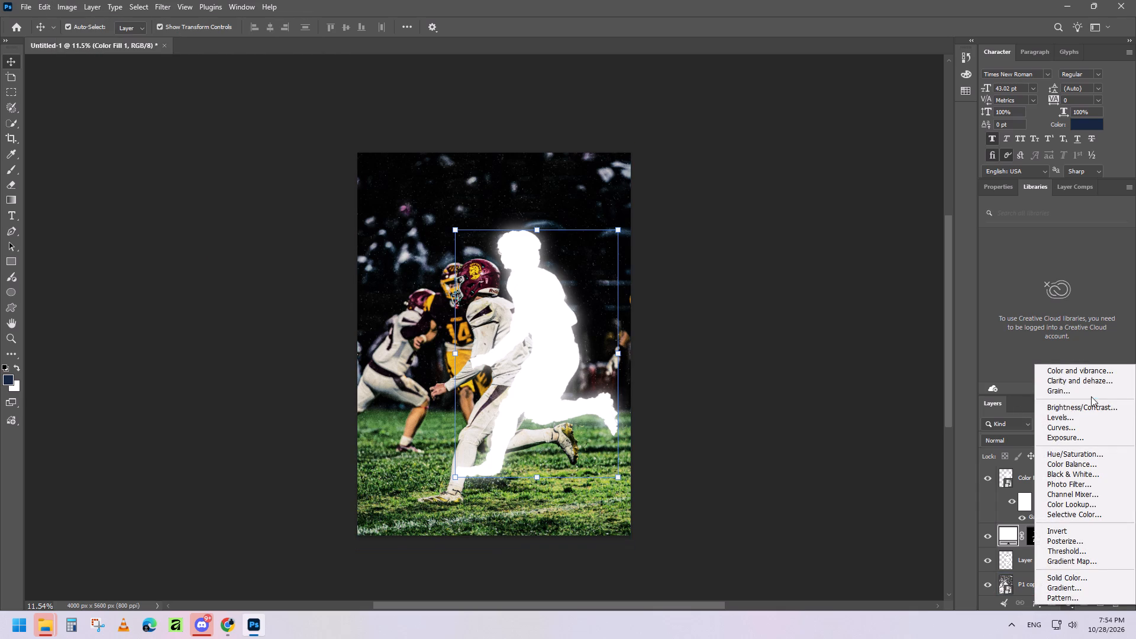
pyautogui.click(999, 186)
pyautogui.click(1068, 187)
pyautogui.click(1008, 185)
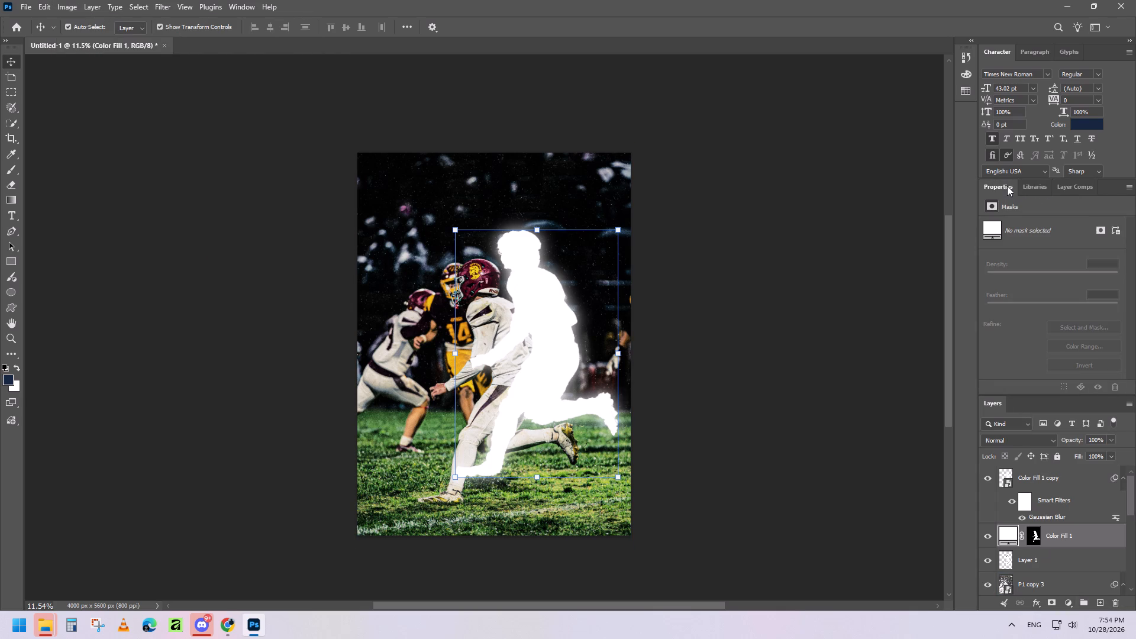
pyautogui.scroll(-3, 1051, 342)
pyautogui.scroll(5, 1051, 342)
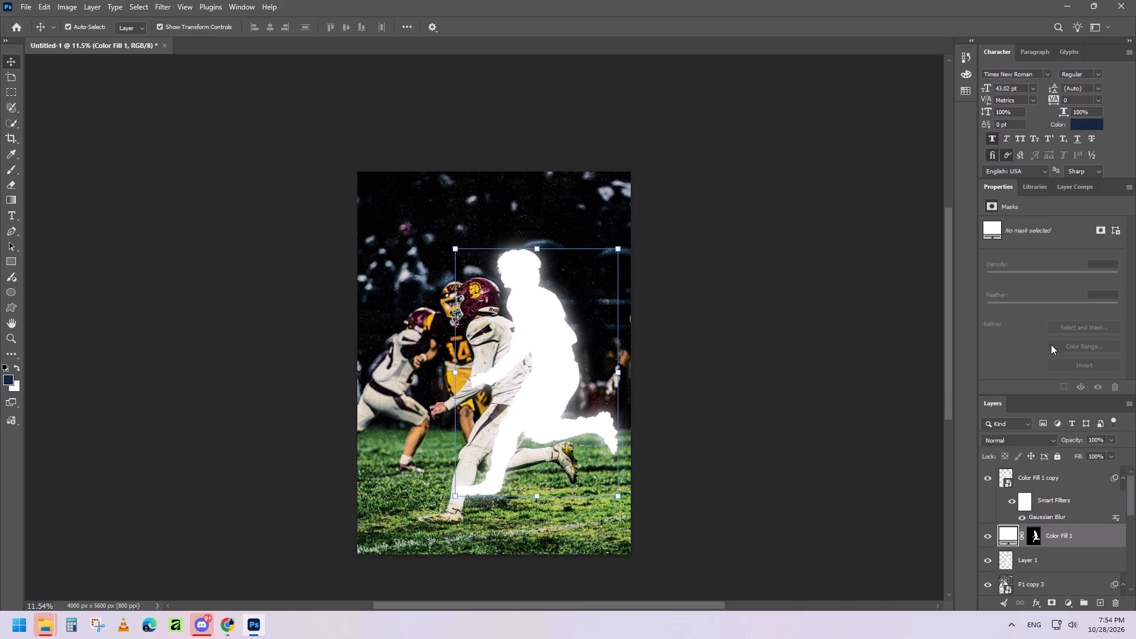
pyautogui.click(1057, 177)
pyautogui.click(1037, 54)
pyautogui.click(1082, 51)
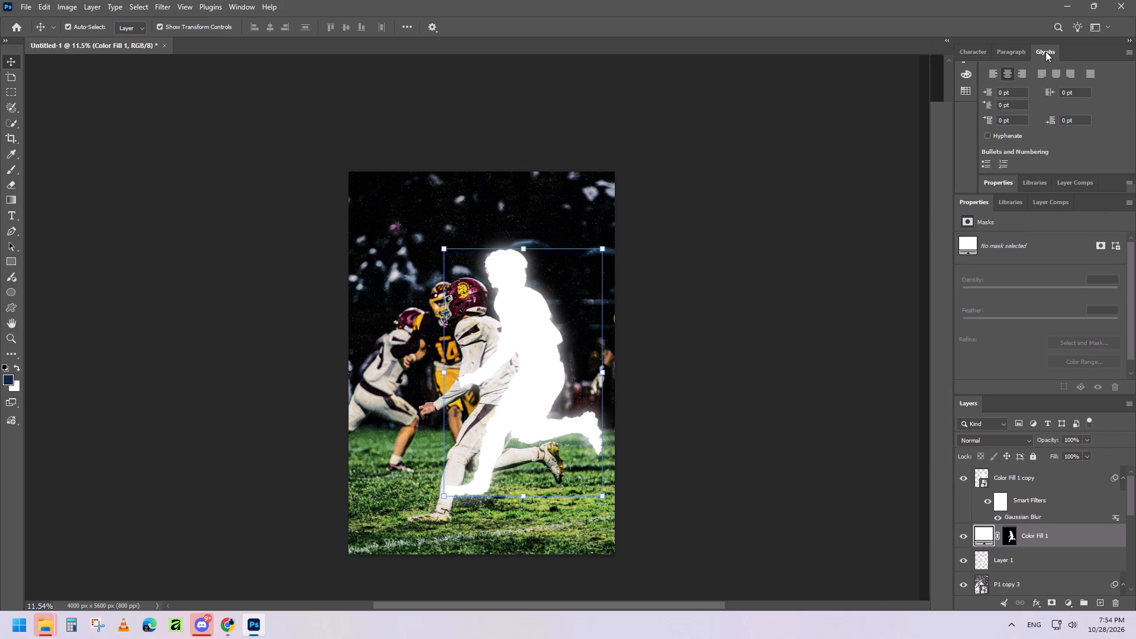
pyautogui.click(1021, 51)
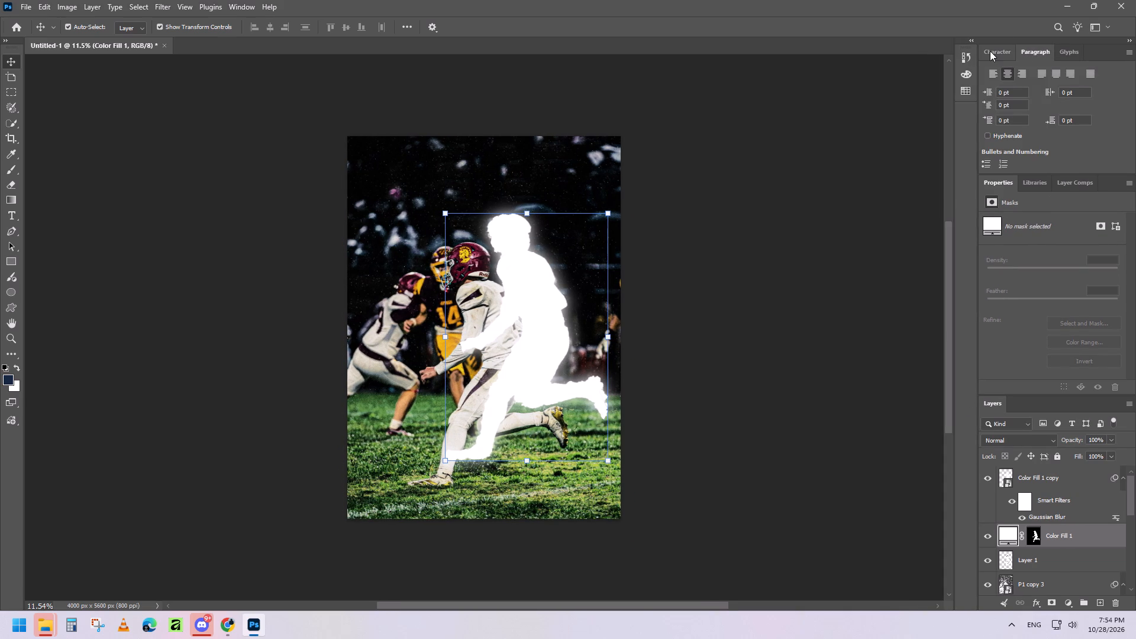
pyautogui.click(991, 51)
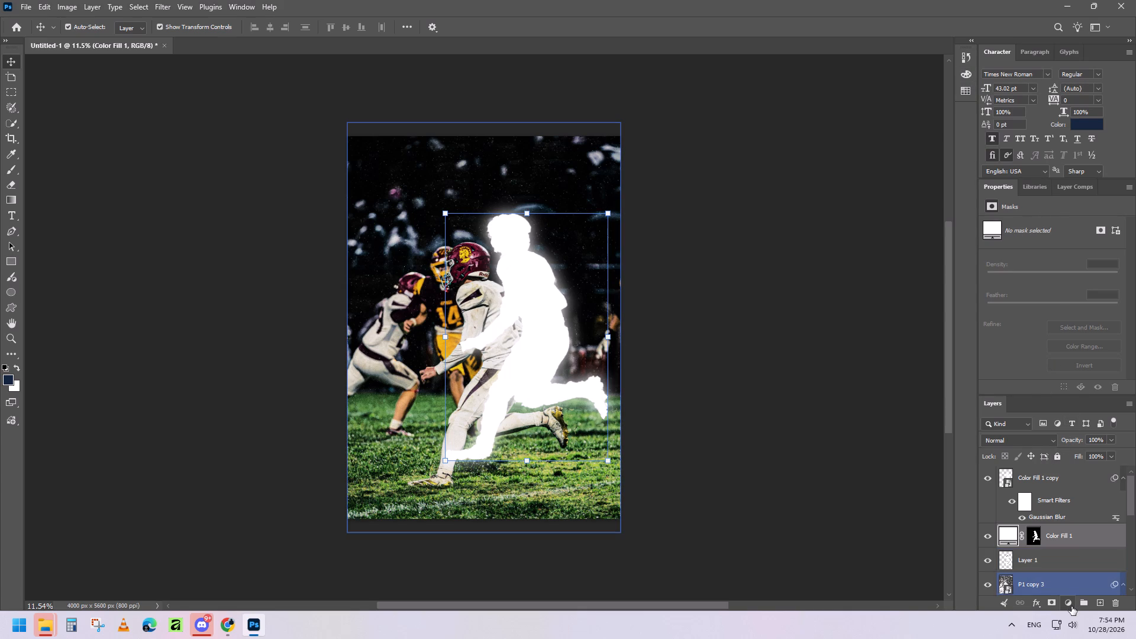
pyautogui.click(1039, 606)
pyautogui.click(1039, 606)
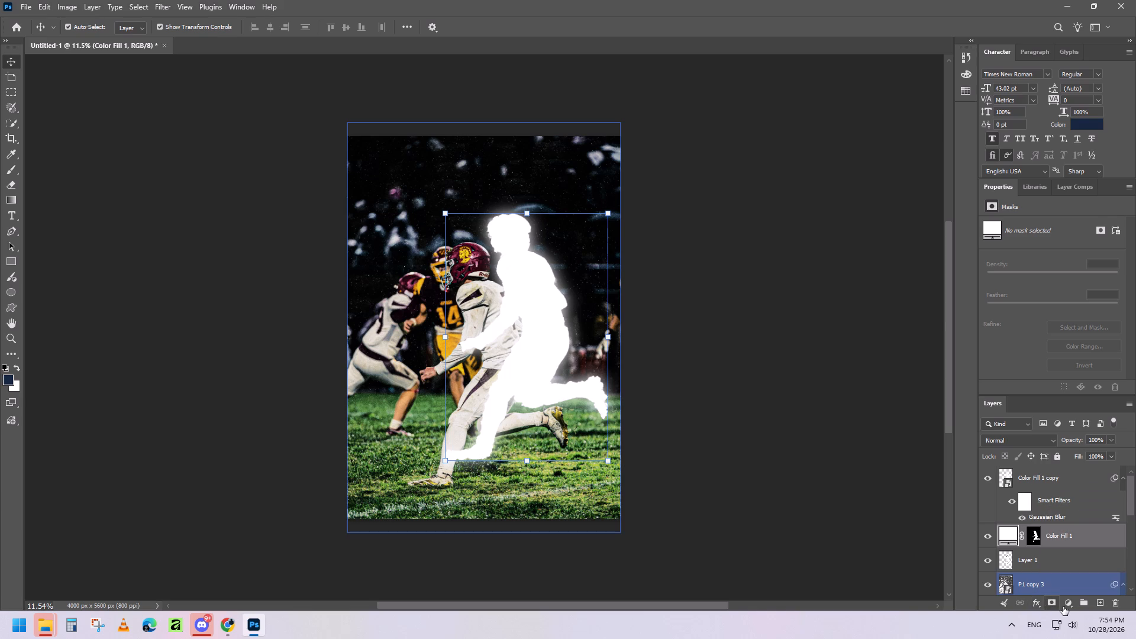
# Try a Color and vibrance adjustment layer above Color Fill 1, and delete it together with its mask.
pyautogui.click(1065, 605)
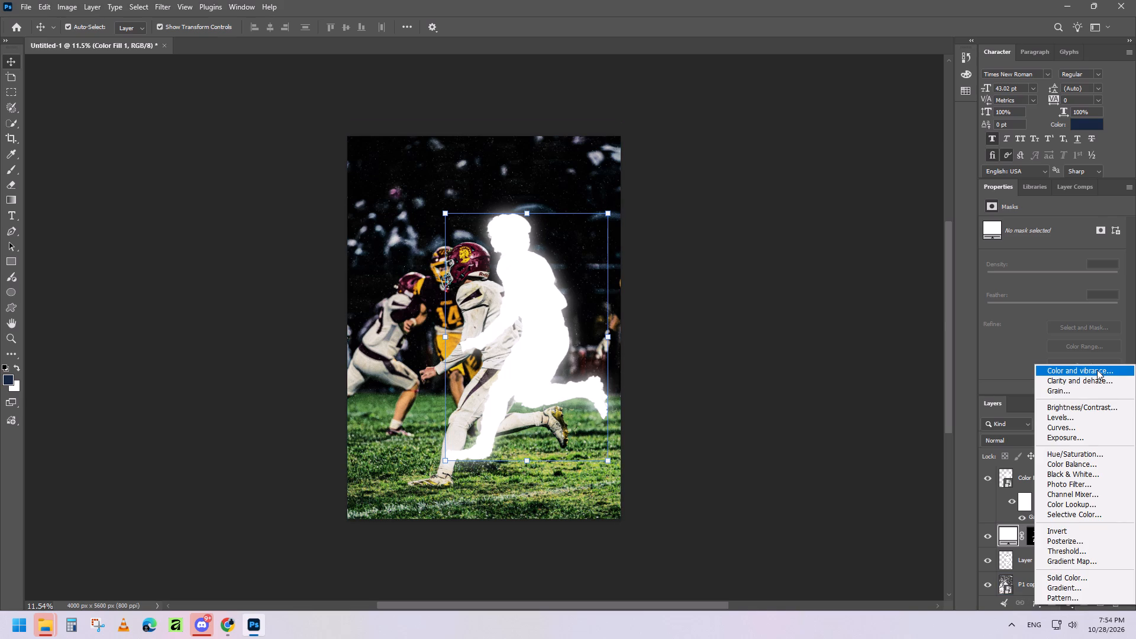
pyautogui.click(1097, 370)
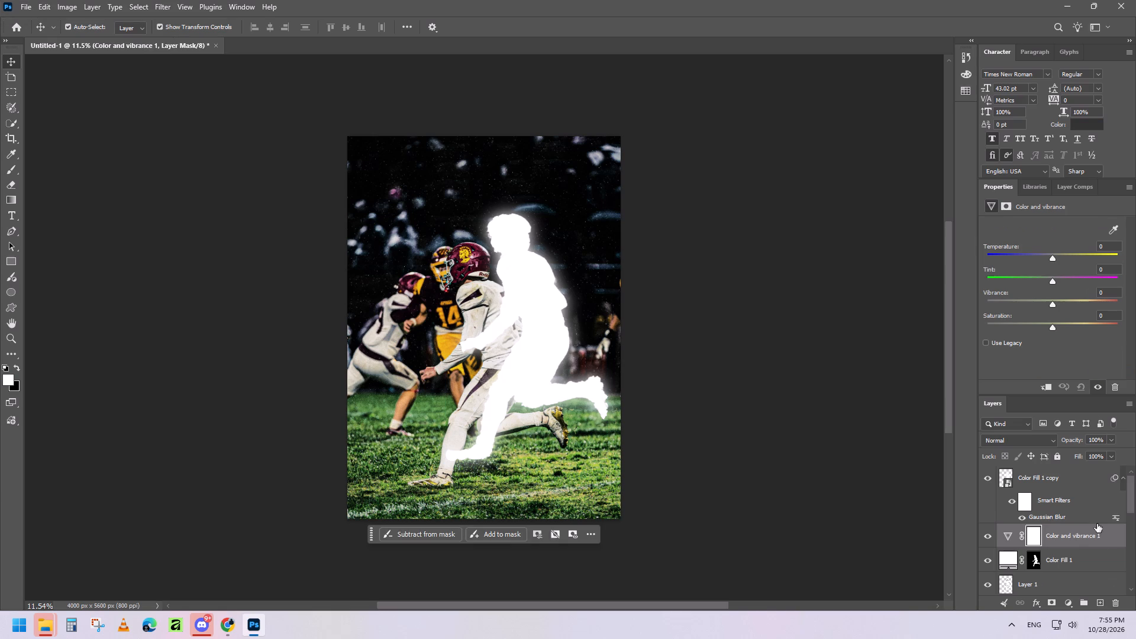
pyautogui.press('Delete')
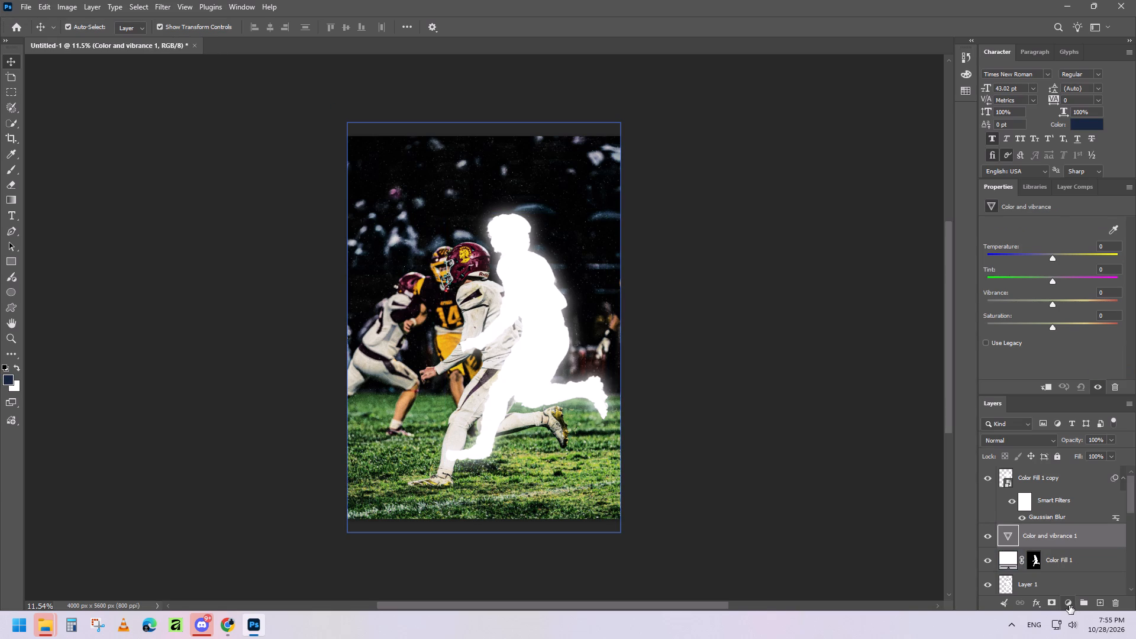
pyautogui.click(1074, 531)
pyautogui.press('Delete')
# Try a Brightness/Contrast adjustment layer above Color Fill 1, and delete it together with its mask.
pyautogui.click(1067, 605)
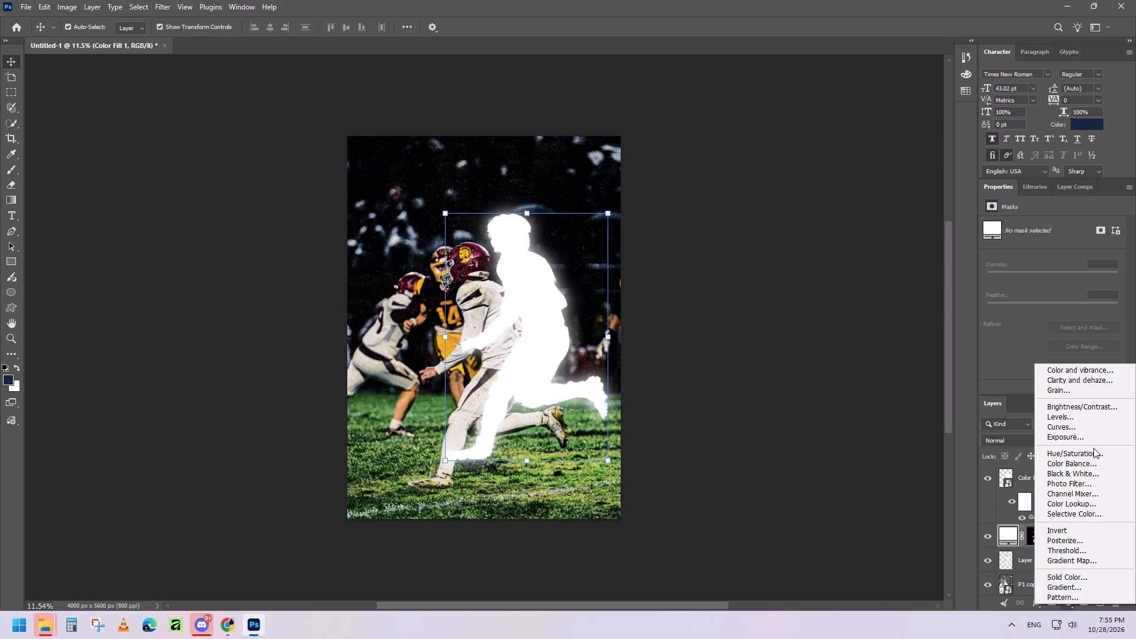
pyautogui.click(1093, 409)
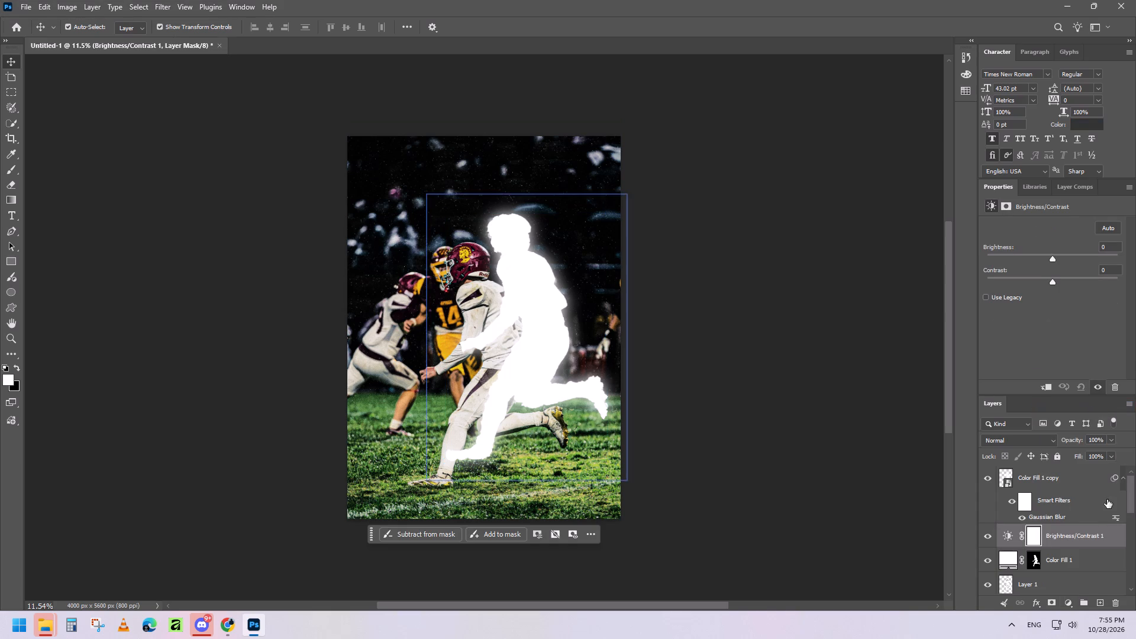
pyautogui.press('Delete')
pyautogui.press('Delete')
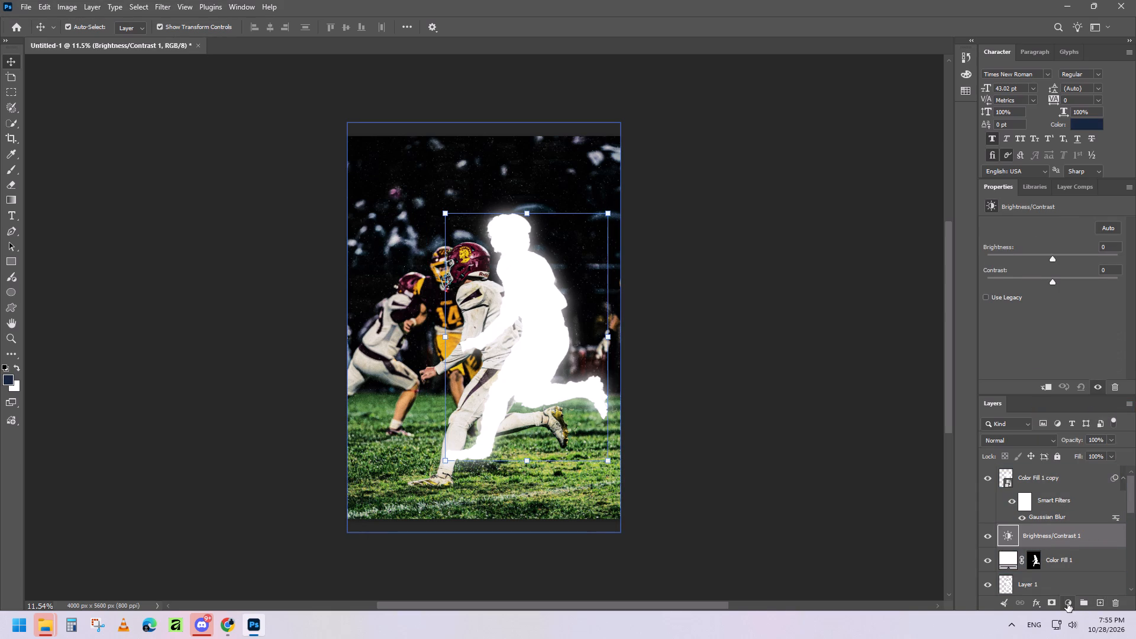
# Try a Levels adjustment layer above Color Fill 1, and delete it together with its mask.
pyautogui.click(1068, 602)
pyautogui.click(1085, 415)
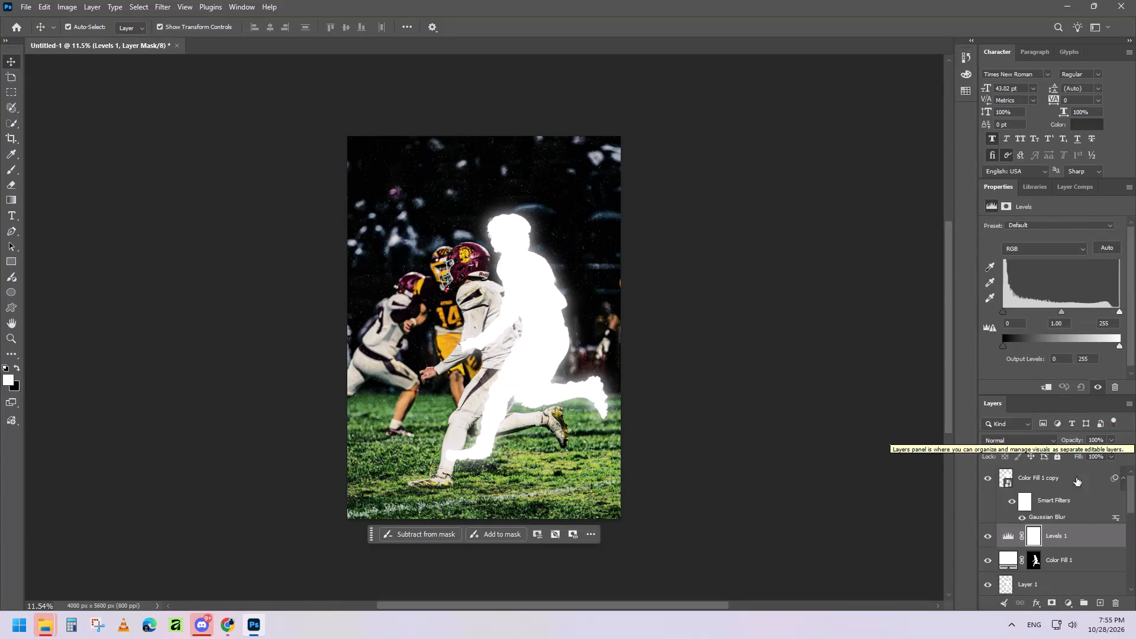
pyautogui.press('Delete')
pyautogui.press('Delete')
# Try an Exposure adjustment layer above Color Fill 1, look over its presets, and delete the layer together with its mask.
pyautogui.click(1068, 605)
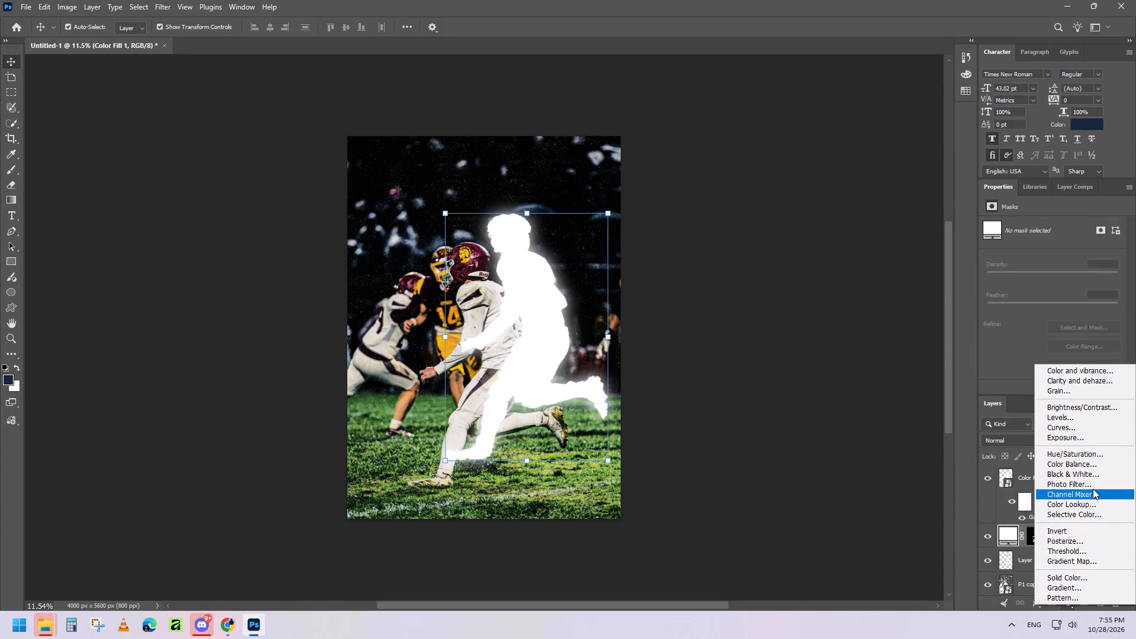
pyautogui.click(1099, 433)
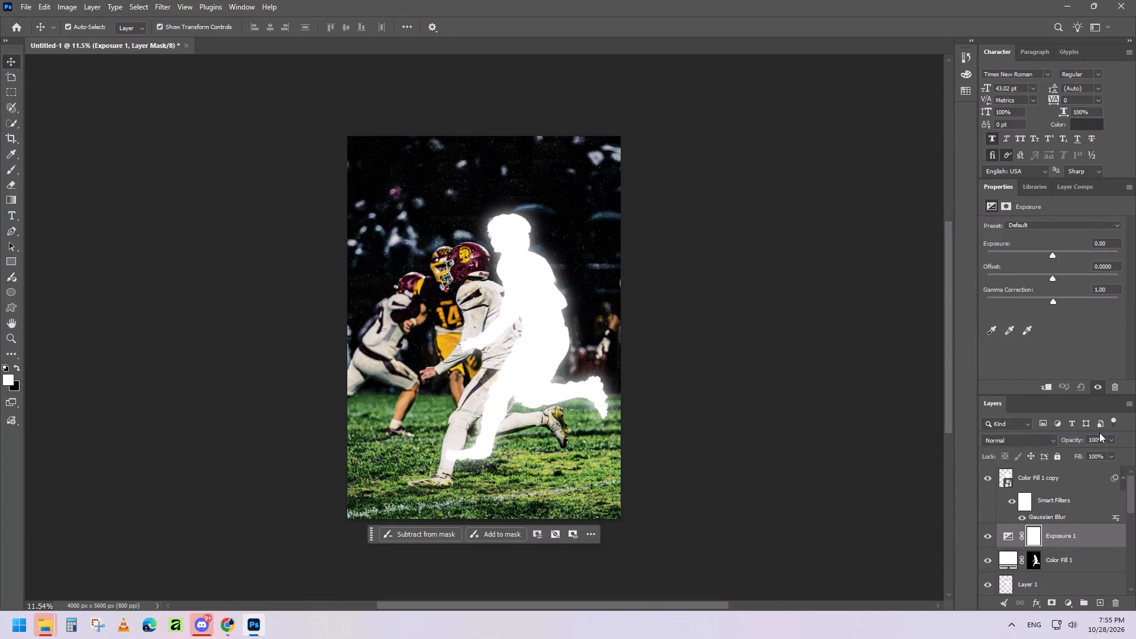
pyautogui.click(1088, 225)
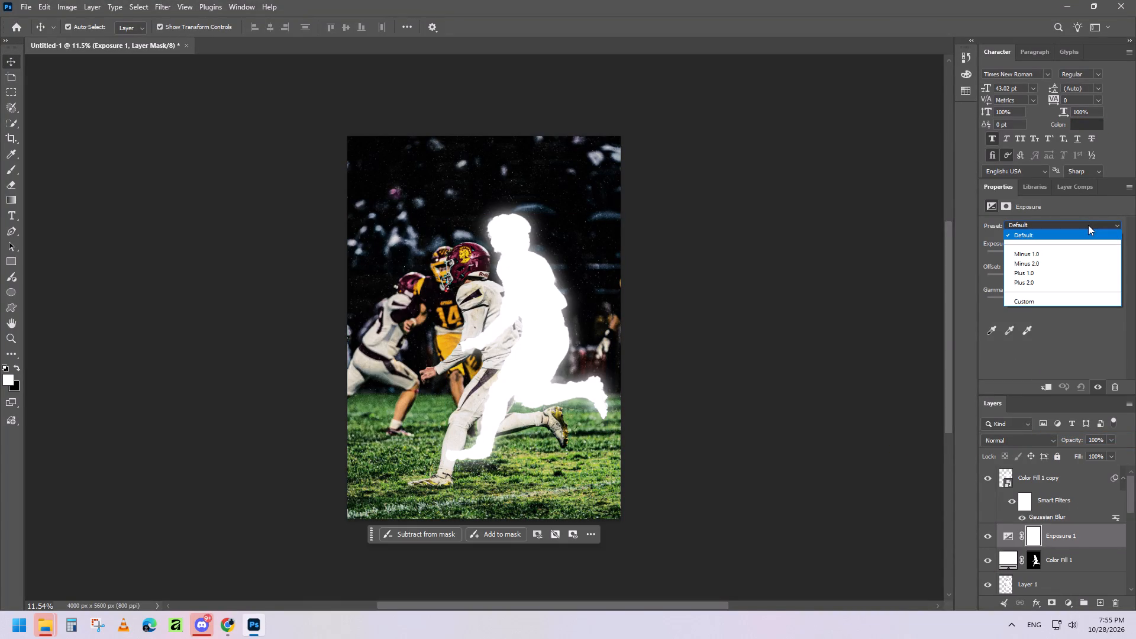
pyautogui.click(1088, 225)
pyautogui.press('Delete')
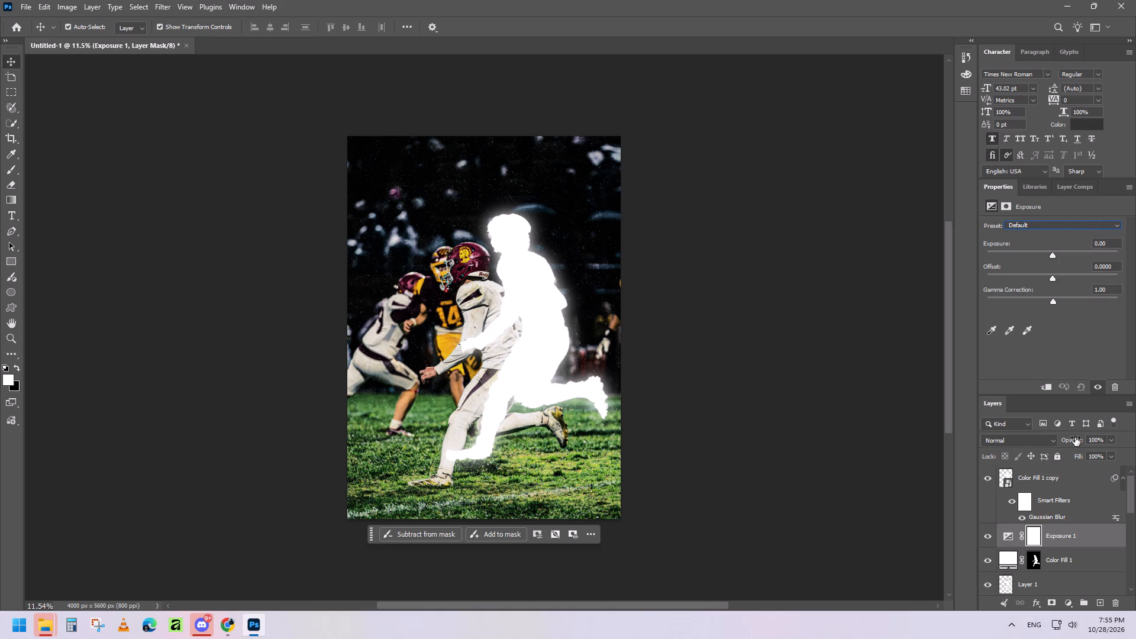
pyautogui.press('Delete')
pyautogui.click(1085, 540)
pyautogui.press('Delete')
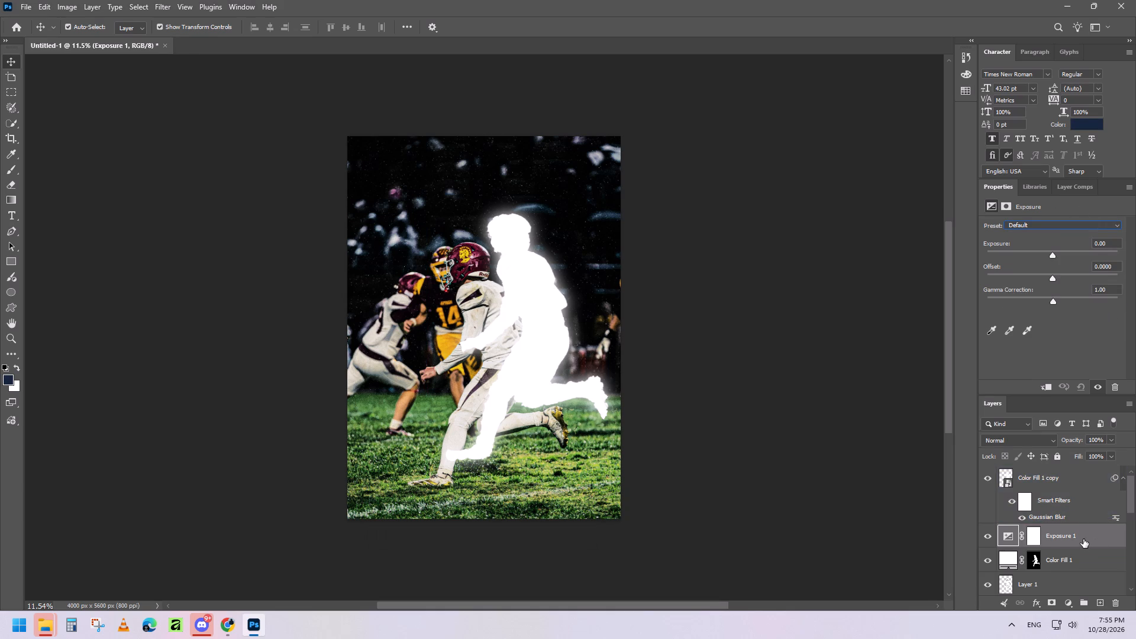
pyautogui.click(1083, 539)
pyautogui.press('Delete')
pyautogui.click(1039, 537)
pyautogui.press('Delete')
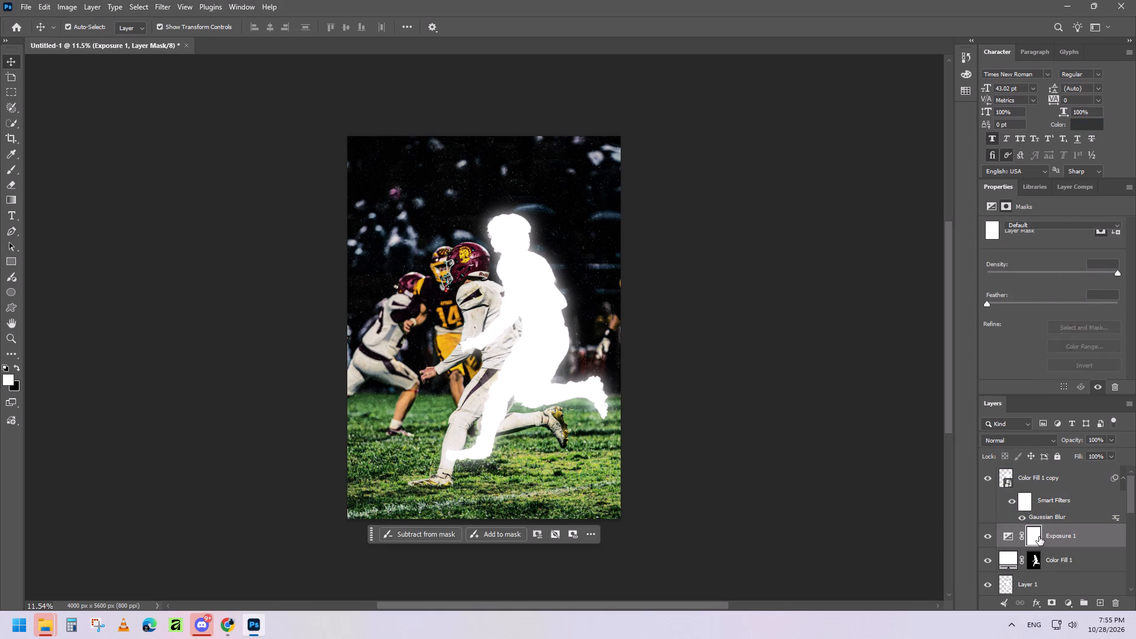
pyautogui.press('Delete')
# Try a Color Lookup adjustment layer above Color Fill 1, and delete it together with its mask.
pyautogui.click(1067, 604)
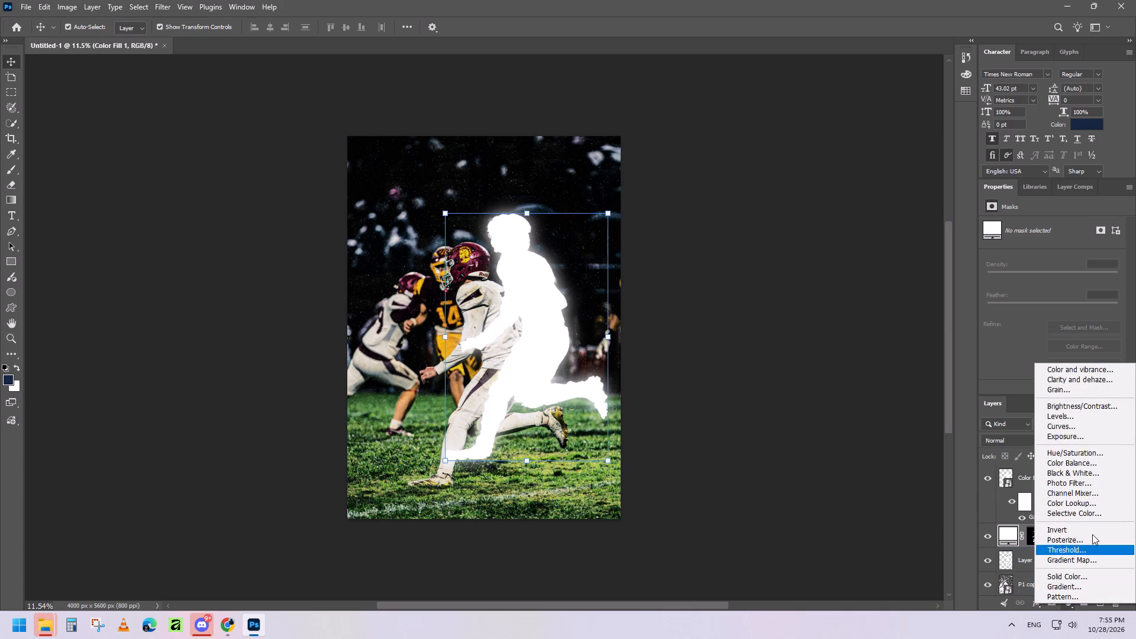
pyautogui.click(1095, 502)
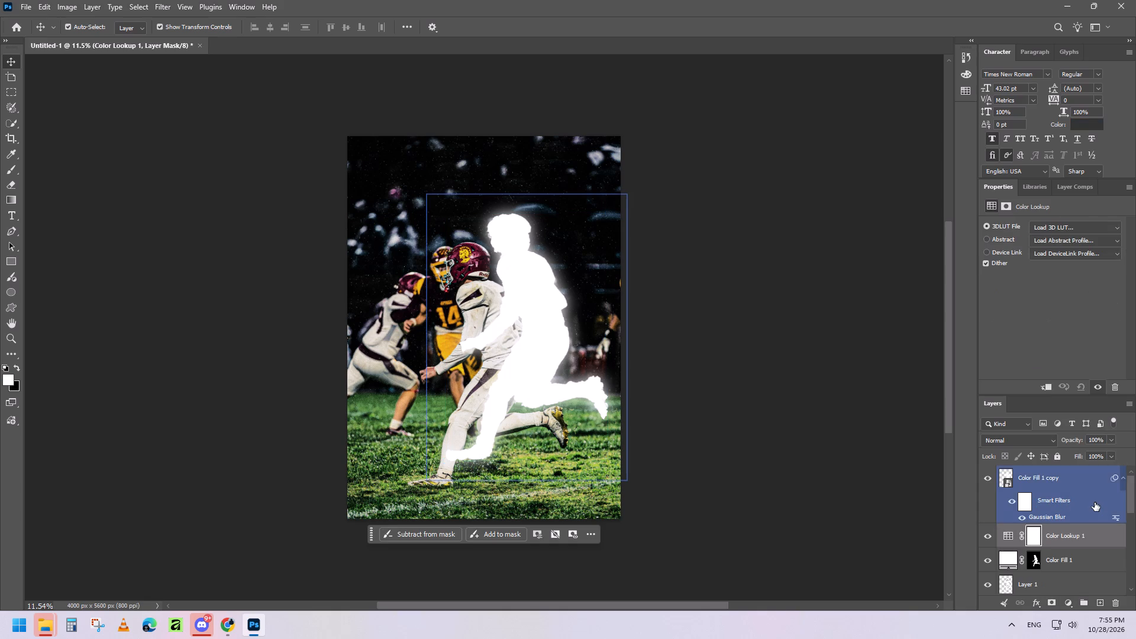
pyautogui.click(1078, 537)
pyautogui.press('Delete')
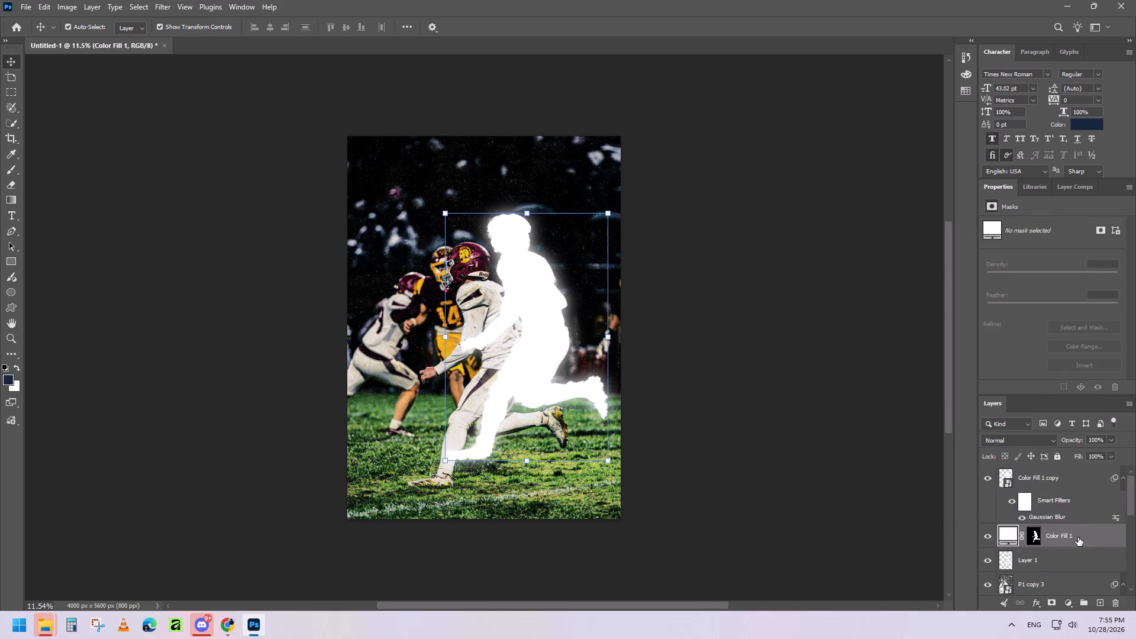
# Switch to the Chrome window showing the WRewards Treasury page.
pyautogui.click(234, 631)
pyautogui.click(158, 568)
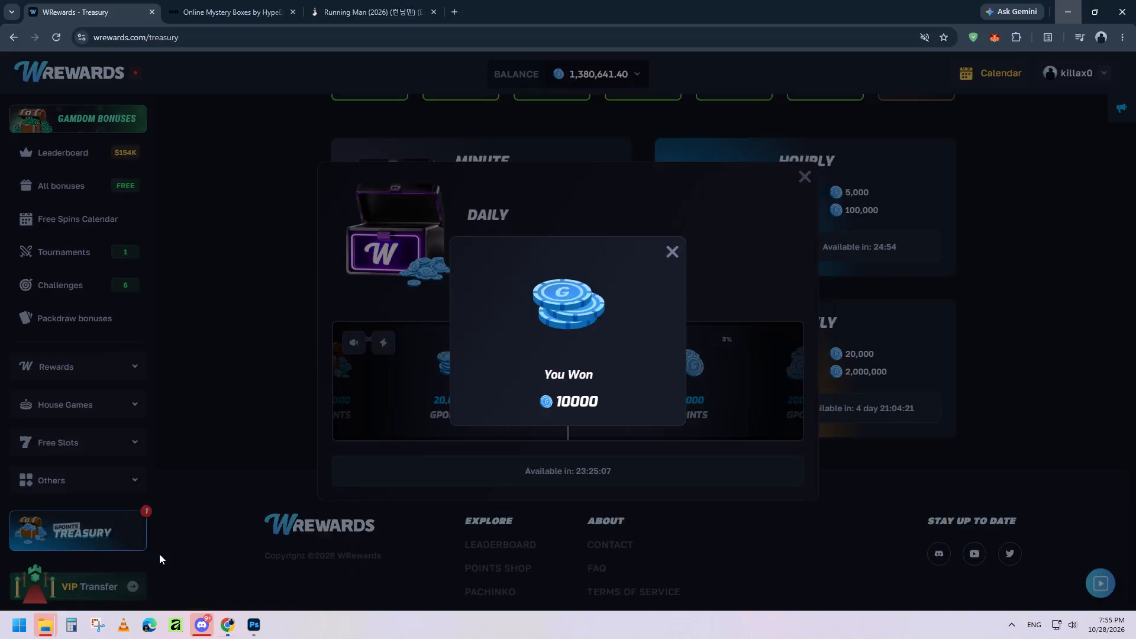
# Switch to the other Chrome window and search Google in a new tab for "light option in photoshop 2026".
pyautogui.click(1064, 0)
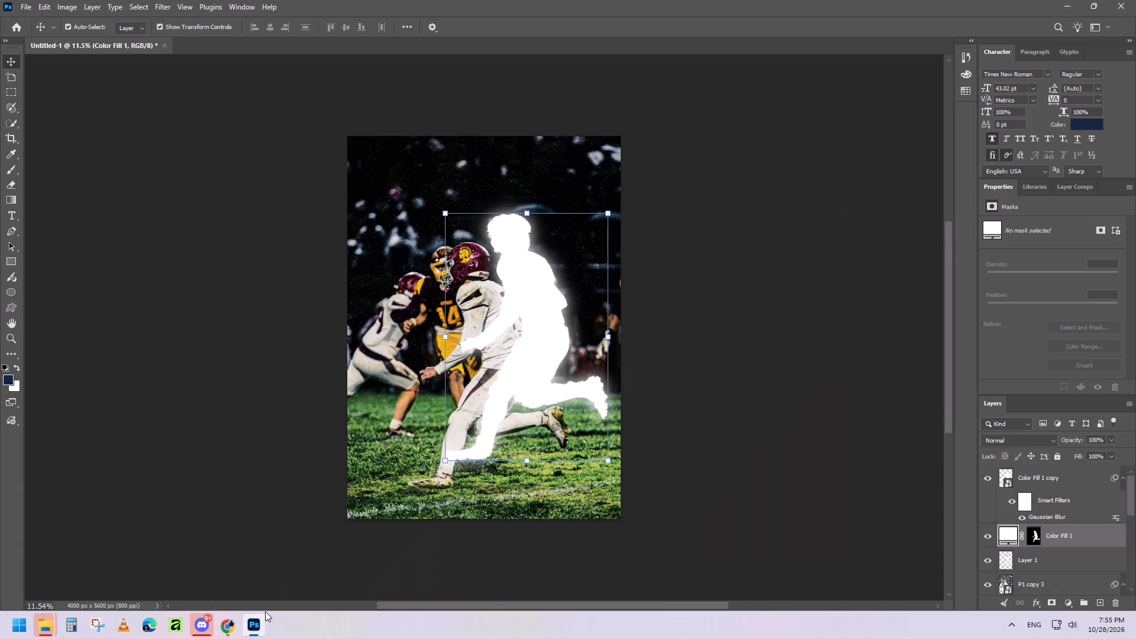
pyautogui.click(217, 630)
pyautogui.click(293, 576)
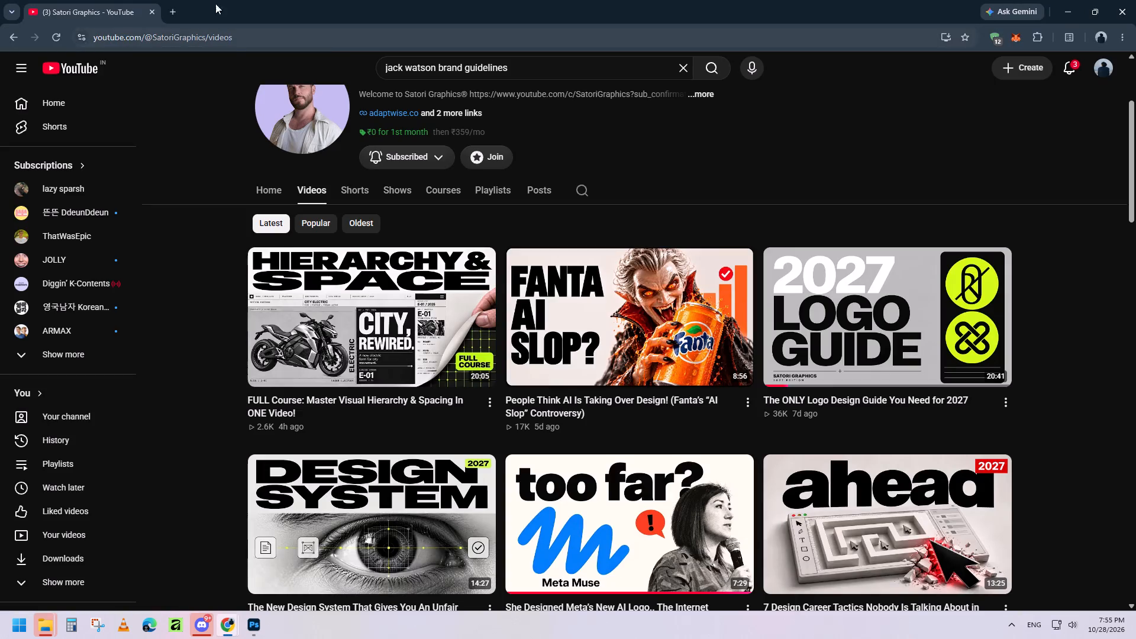
pyautogui.click(173, 5)
pyautogui.write('light option in')
pyautogui.press('space')
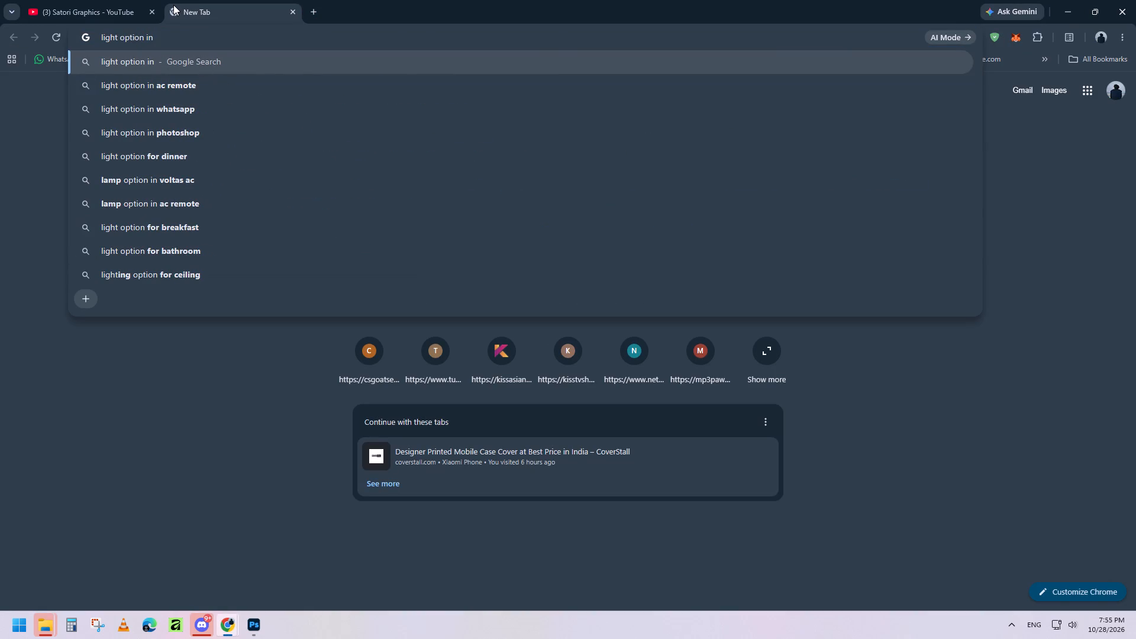
pyautogui.write('photoshop')
pyautogui.press('space')
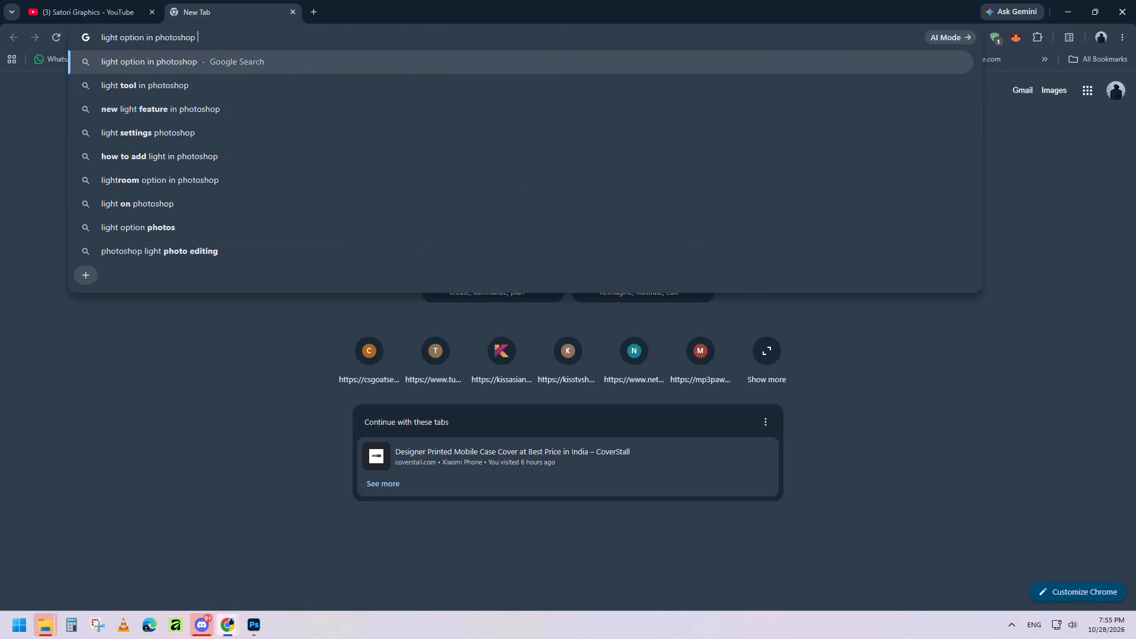
pyautogui.write('2026')
pyautogui.press('Return')
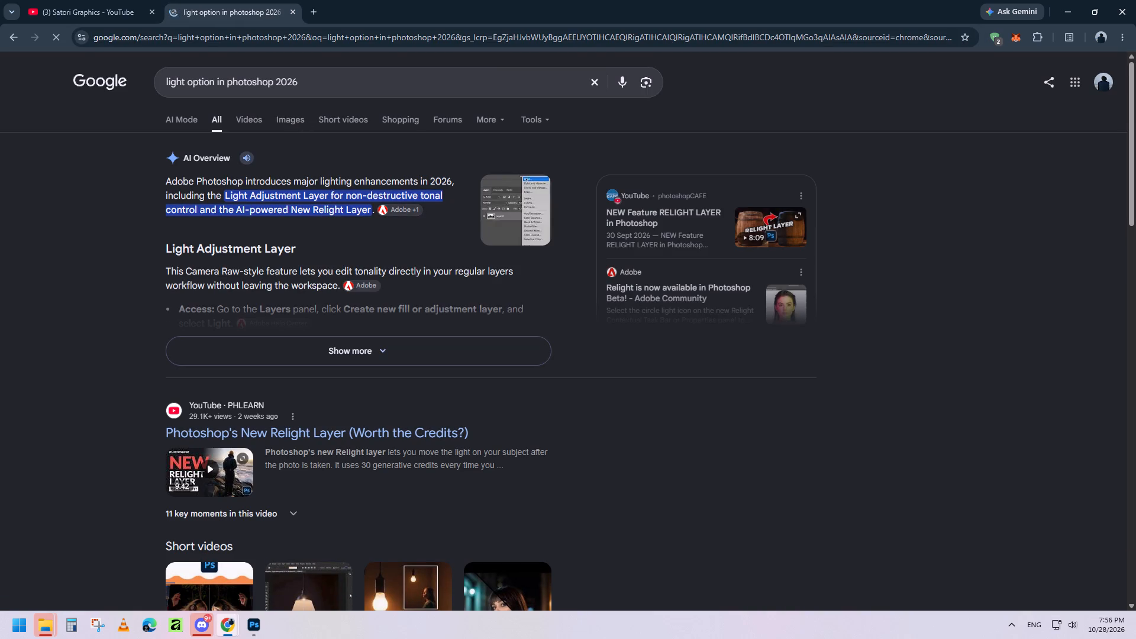
# Expand the AI Overview and open its image of the adjustment layer list for a larger view.
pyautogui.click(349, 360)
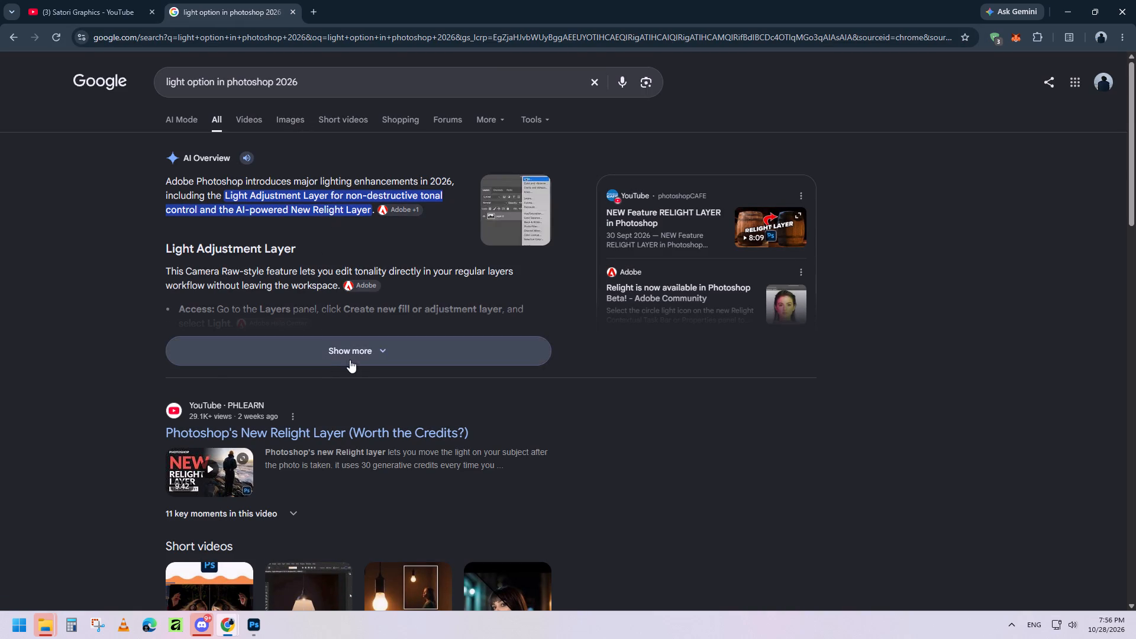
pyautogui.click(525, 213)
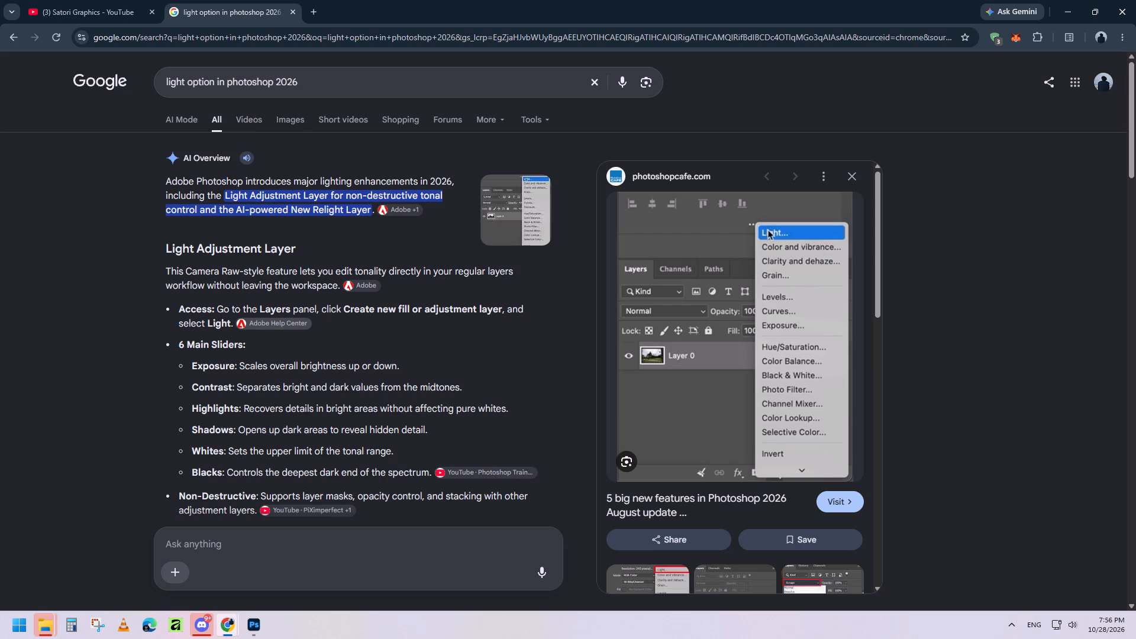
# Switch to Photoshop, select Color Fill 1 copy, and look through the available adjustment layer types for Light.
pyautogui.click(258, 627)
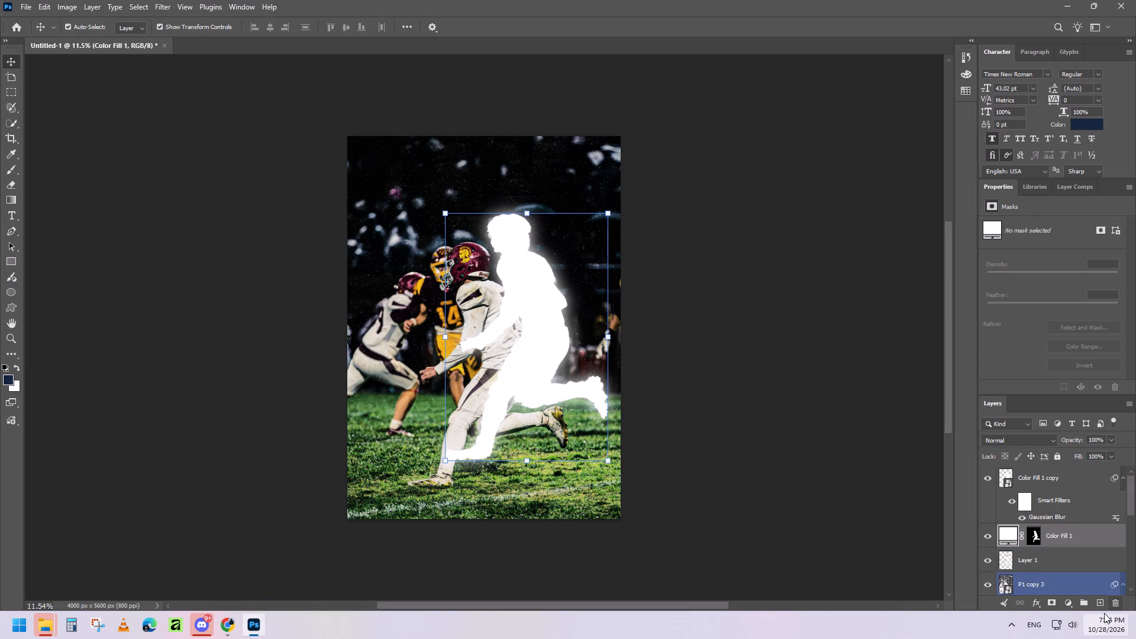
pyautogui.click(1087, 492)
pyautogui.click(1067, 606)
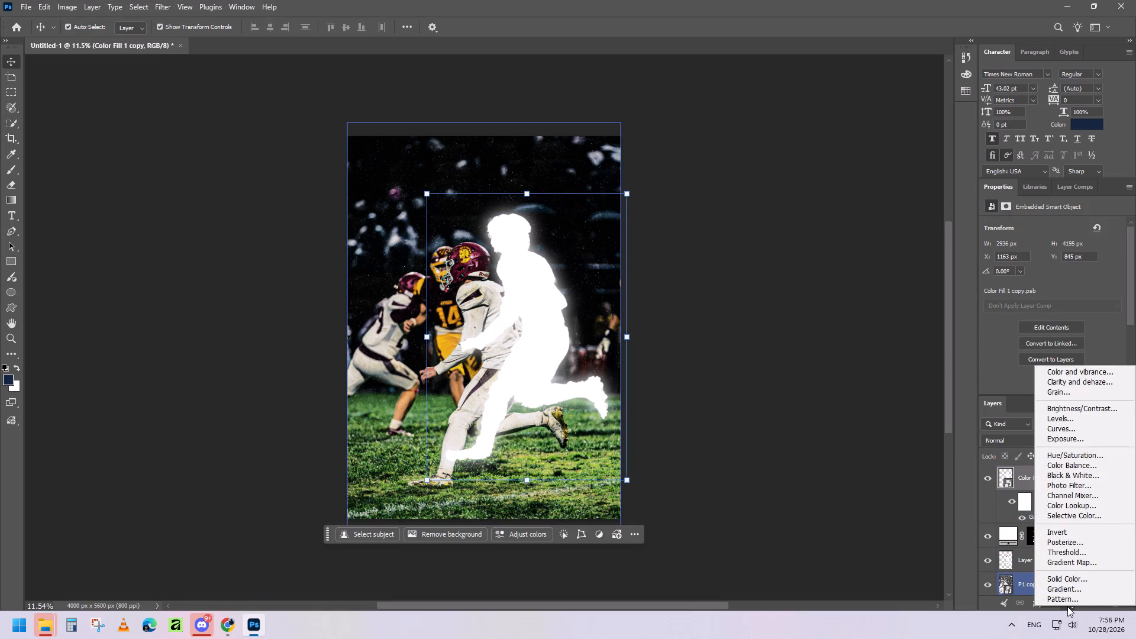
pyautogui.click(953, 638)
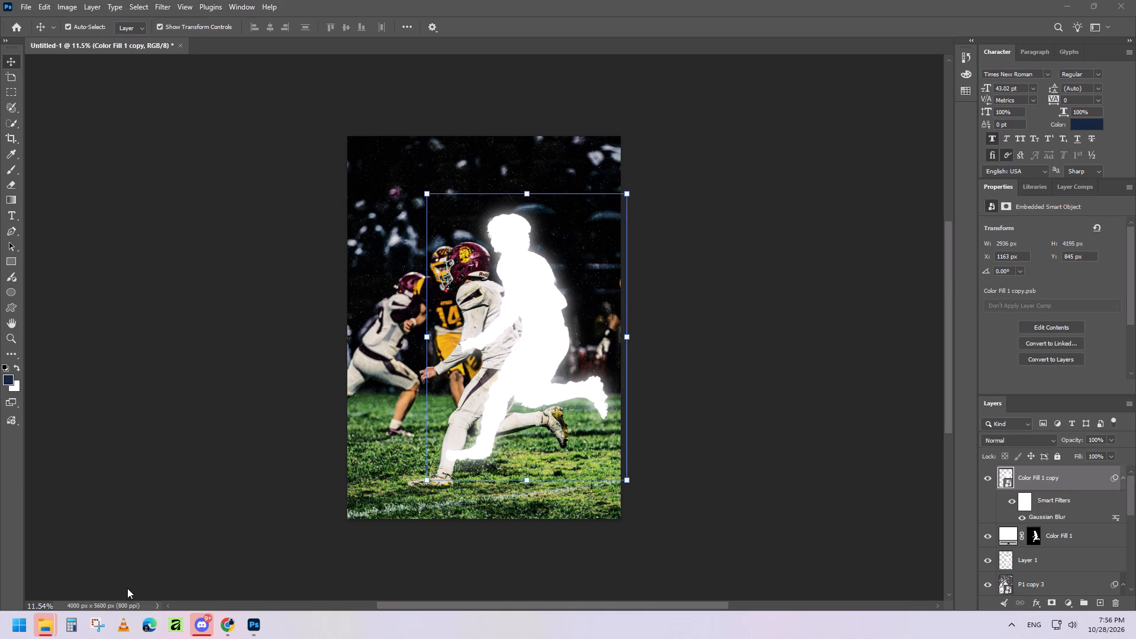
# Return to the Chrome search results and read the AI Overview's sections on the Light Adjustment Layer and New Relight Layer.
pyautogui.click(257, 589)
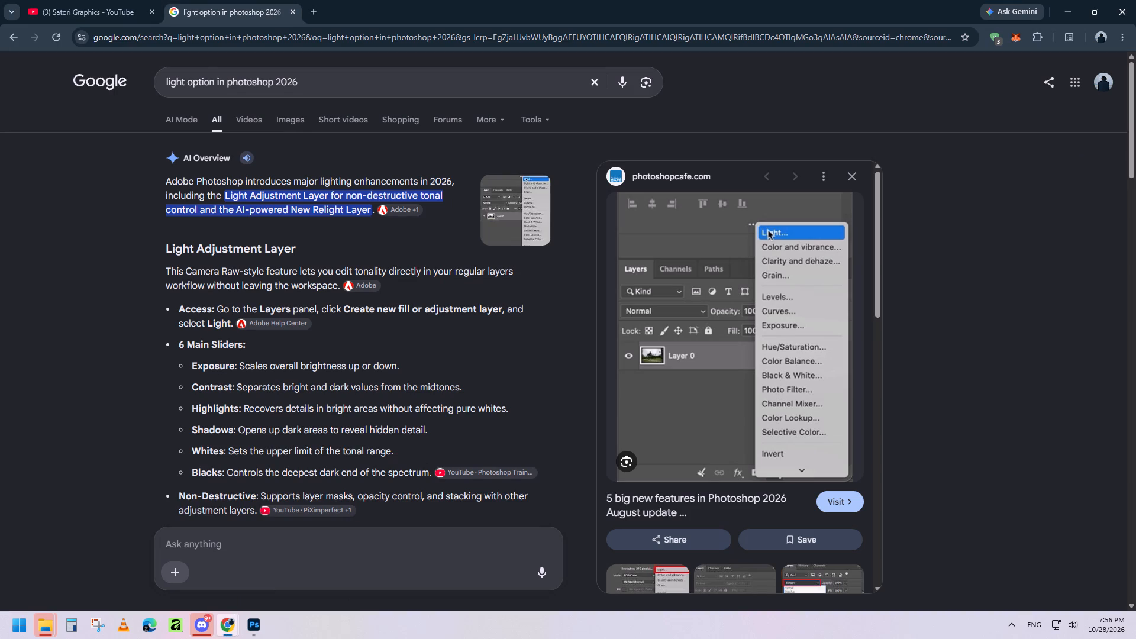
pyautogui.scroll(-1, 327, 406)
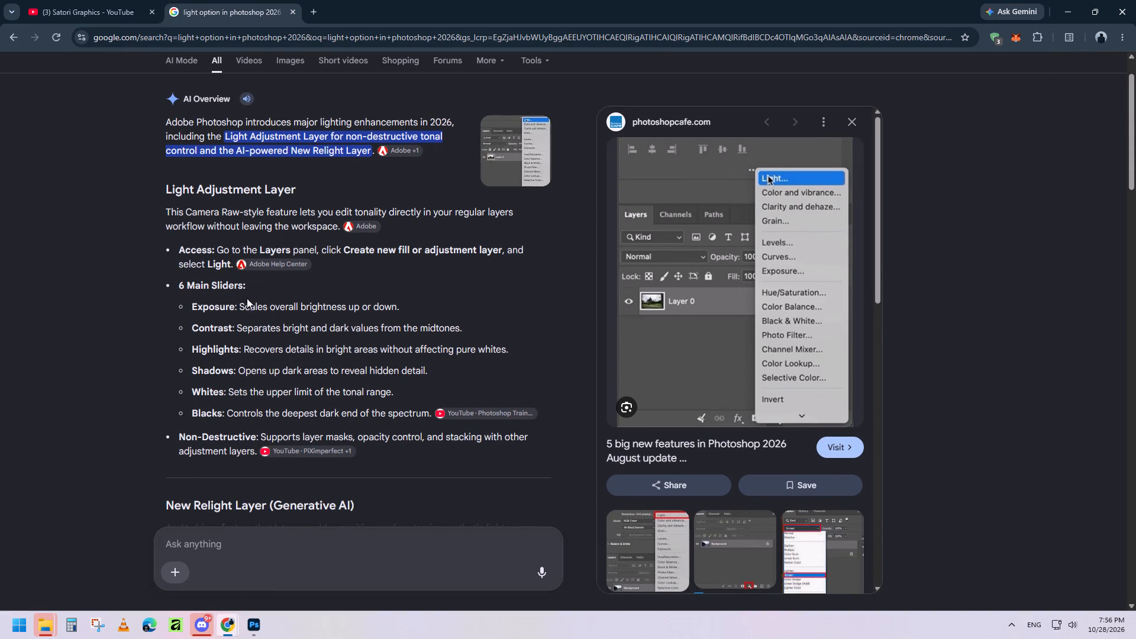
pyautogui.scroll(-3, 217, 427)
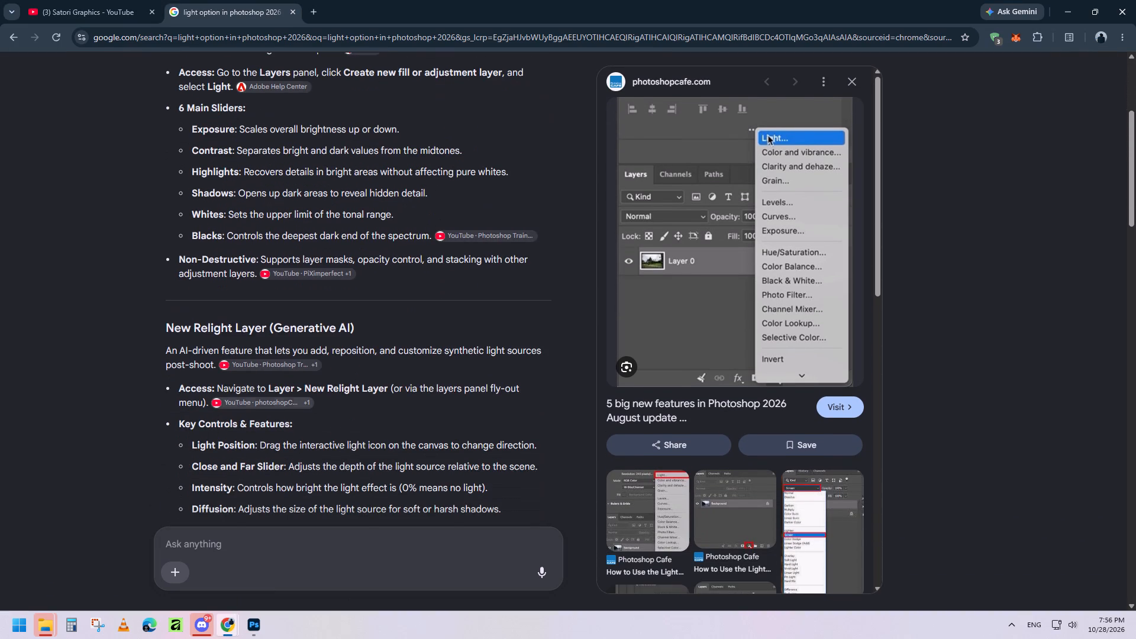
pyautogui.scroll(-1, 390, 357)
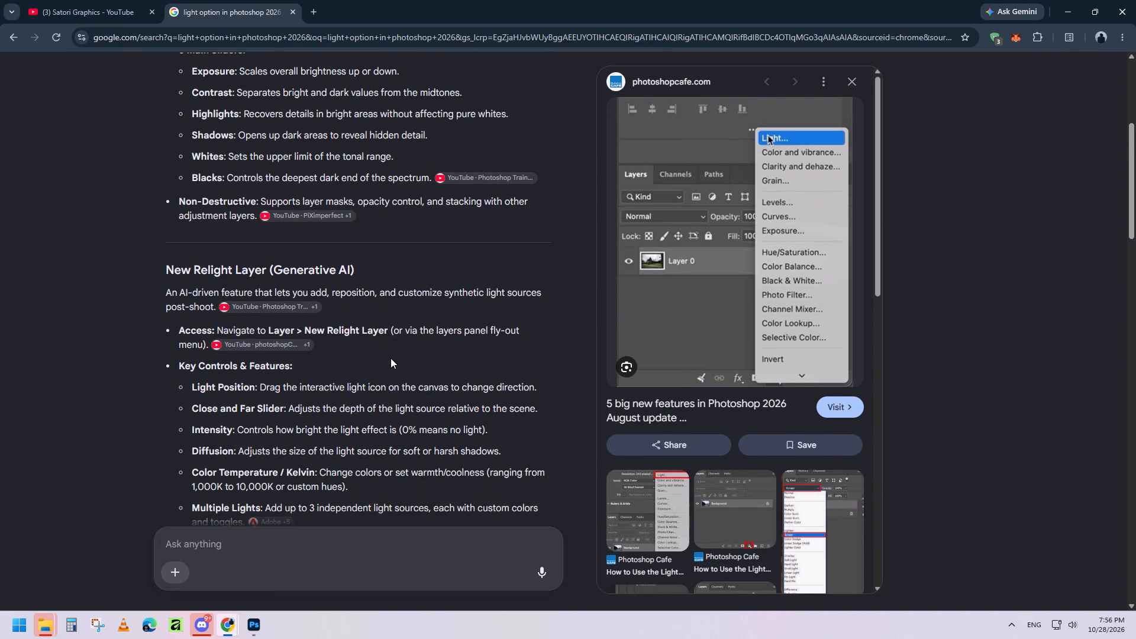
pyautogui.scroll(-1, 390, 358)
pyautogui.scroll(5, 390, 358)
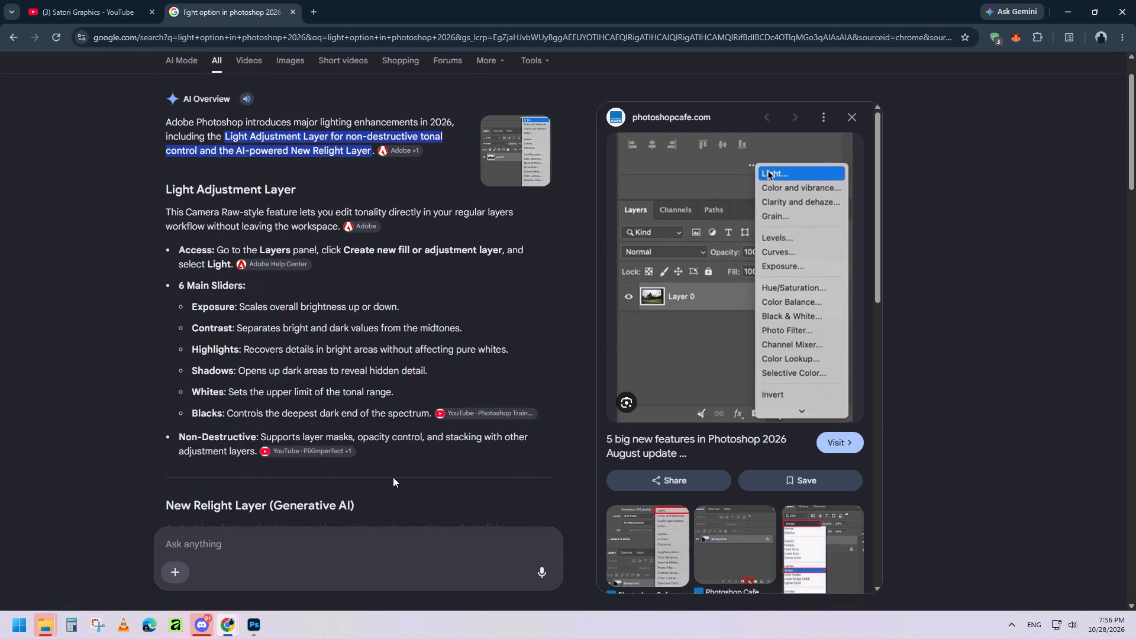
# Open the cited video "How to Use Photoshop's New Light Adjustment Layer Like a Pro" and skim its opening section.
pyautogui.click(467, 415)
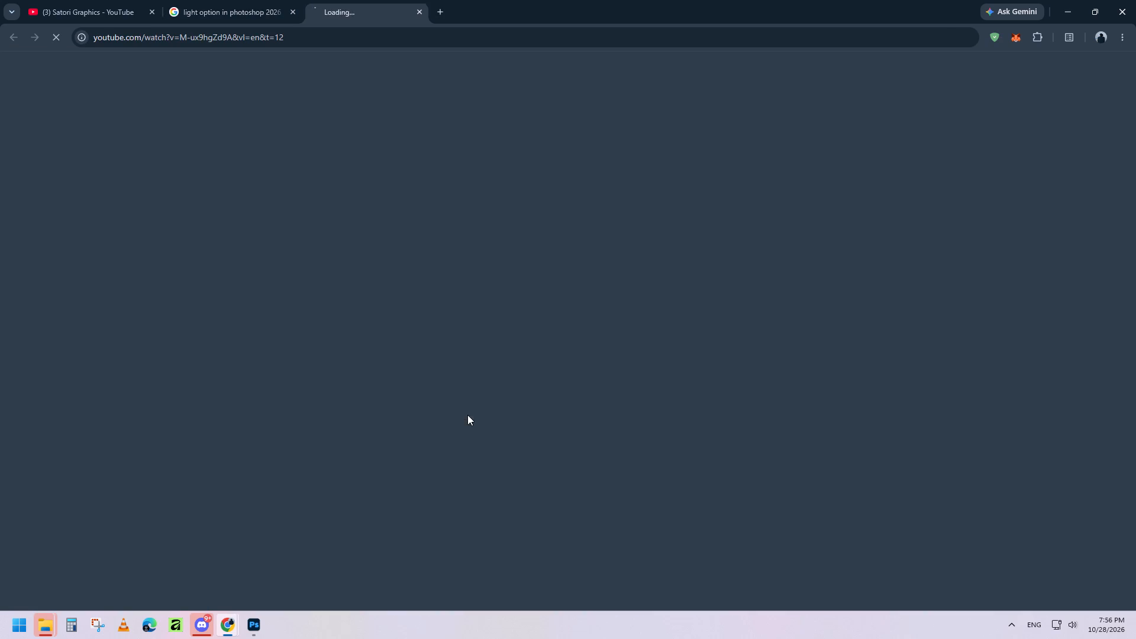
pyautogui.click(220, 0)
pyautogui.scroll(4, 433, 388)
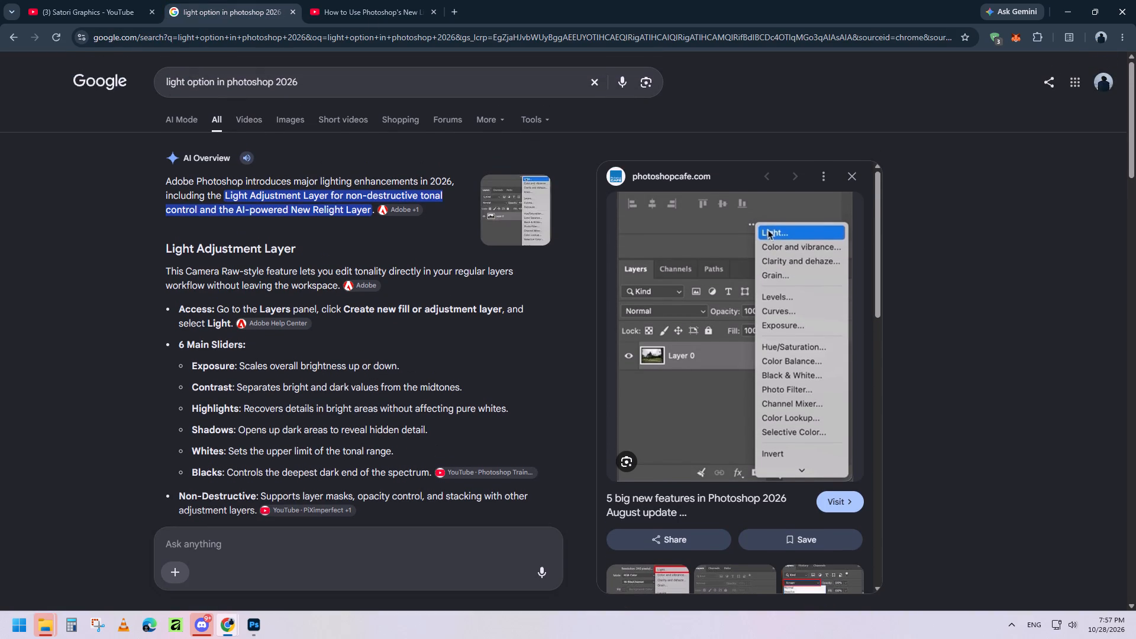
pyautogui.click(391, 0)
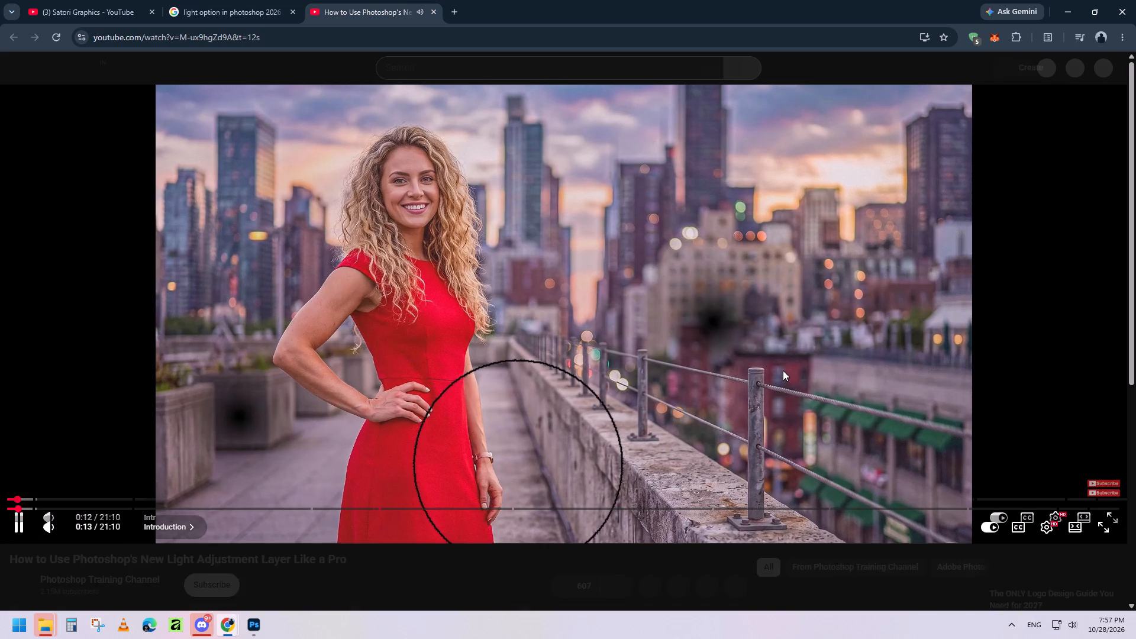
pyautogui.press('Right')
pyautogui.press('Right')
pyautogui.press('Right')
pyautogui.press('Right')
pyautogui.press('Right')
pyautogui.press('Right')
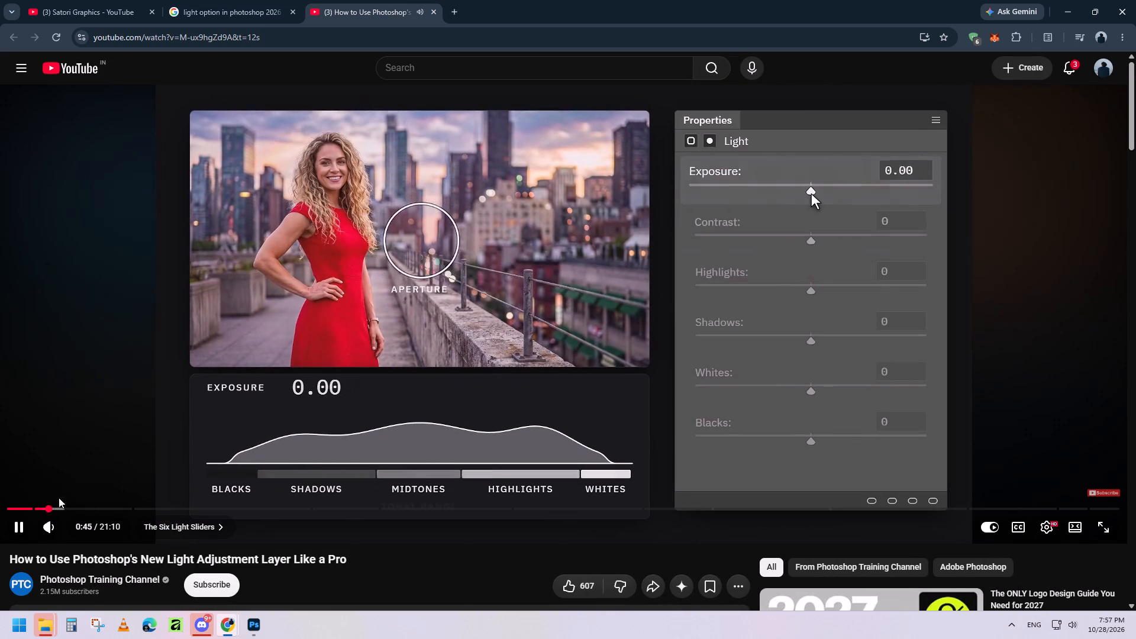
pyautogui.click(27, 509)
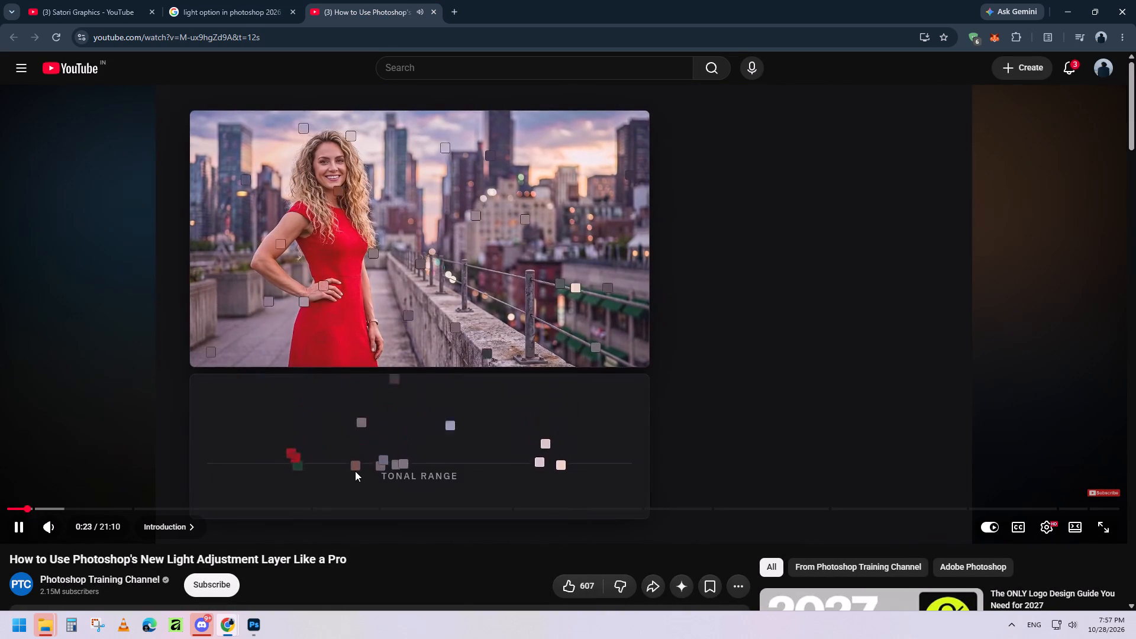
# Skim the video's description and comments, skip through The Six Light Sliders chapter, and open the chapter list.
pyautogui.scroll(-4, 423, 573)
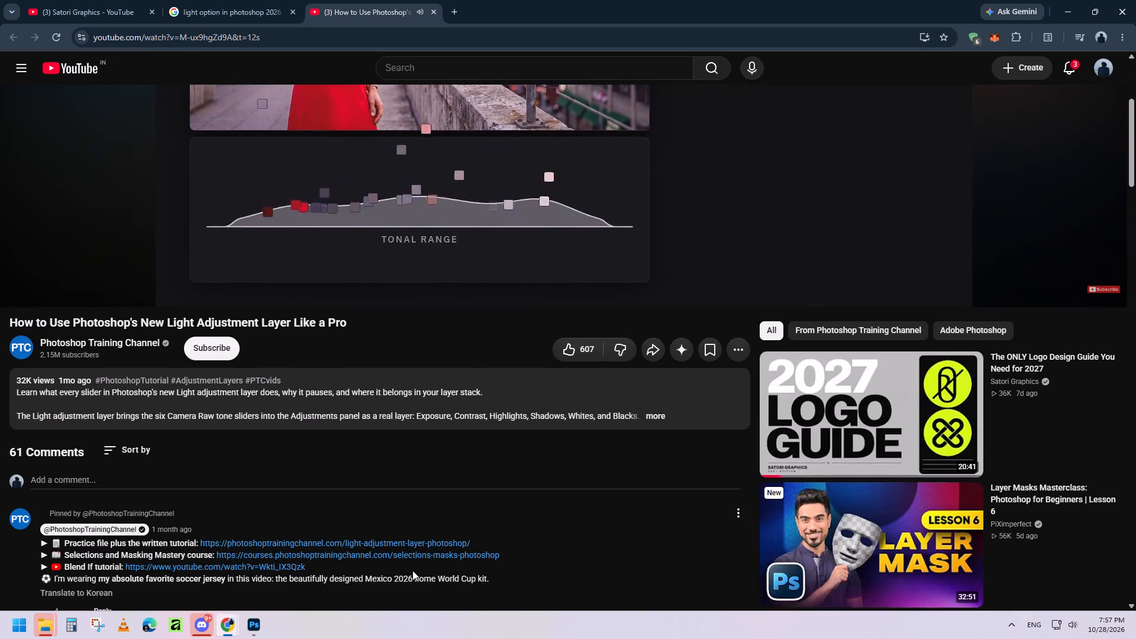
pyautogui.scroll(-4, 412, 570)
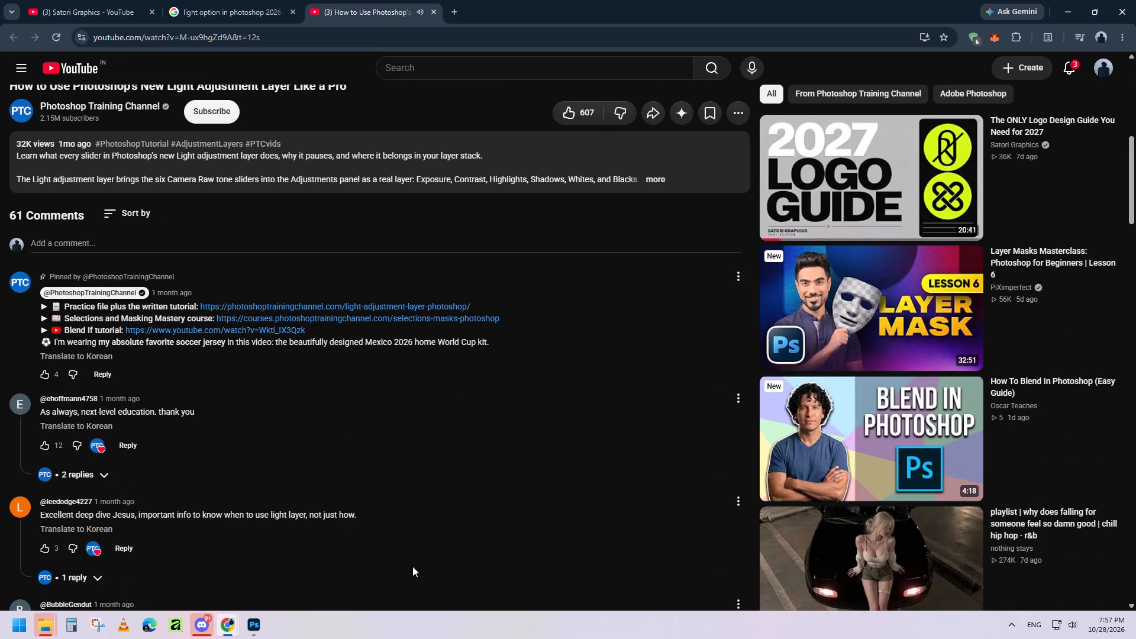
pyautogui.scroll(11, 412, 566)
pyautogui.press('Right')
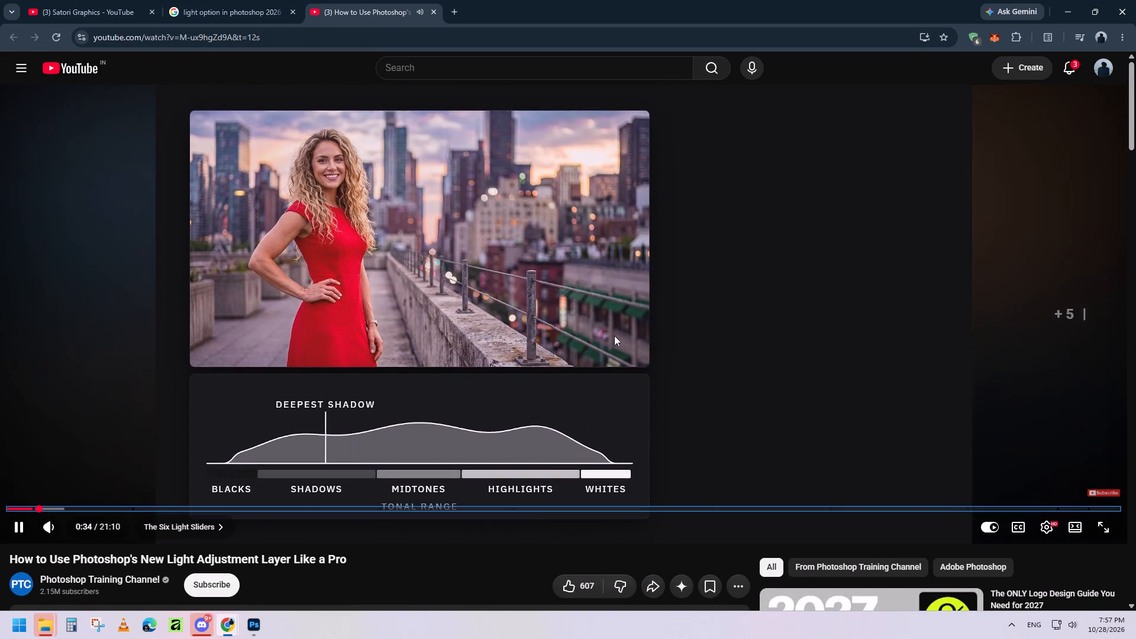
pyautogui.press('Right')
pyautogui.press('Right')
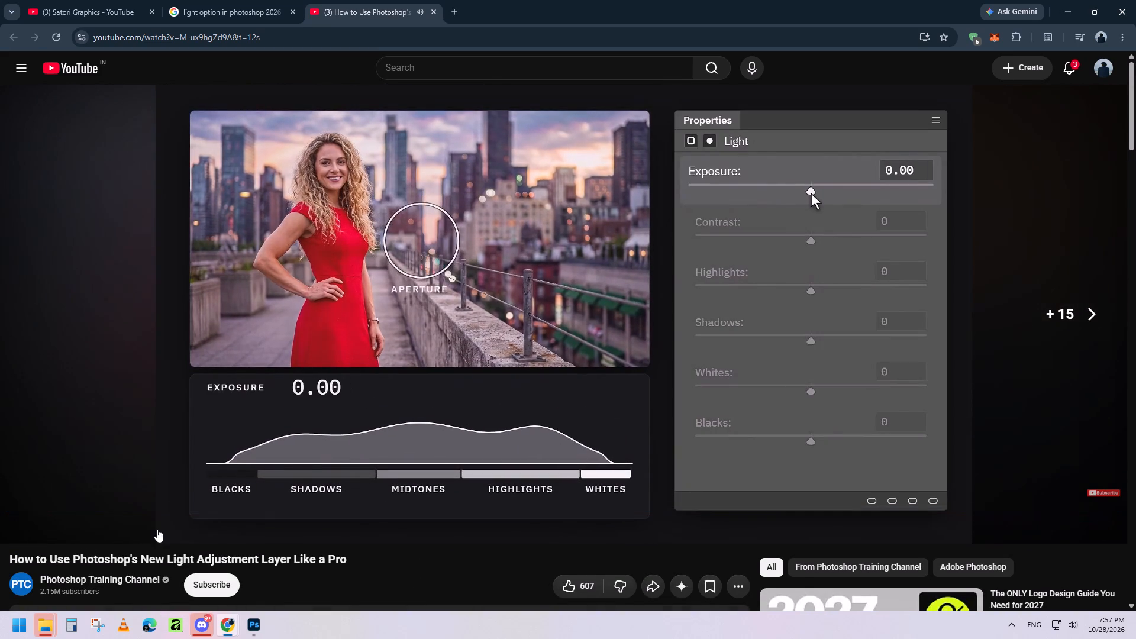
pyautogui.click(144, 512)
pyautogui.click(155, 507)
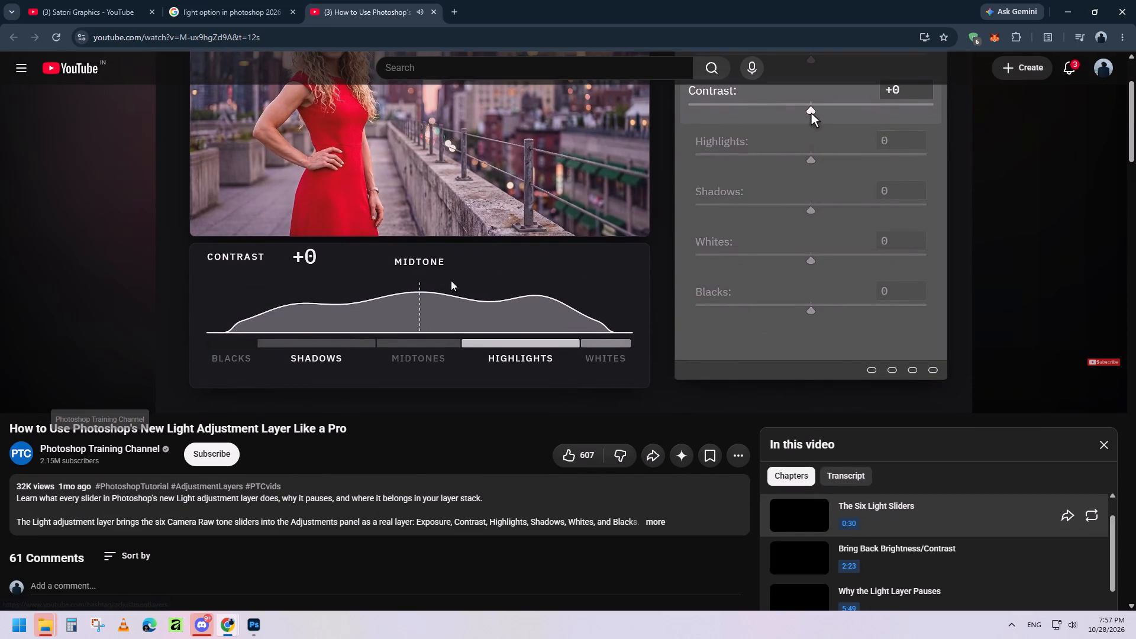
pyautogui.scroll(-2, 246, 344)
pyautogui.scroll(4, 245, 347)
pyautogui.press('Escape')
pyautogui.scroll(-2, 496, 408)
# Look over the video's remaining chapters through Final Thoughts, and close the video tab.
pyautogui.click(249, 12)
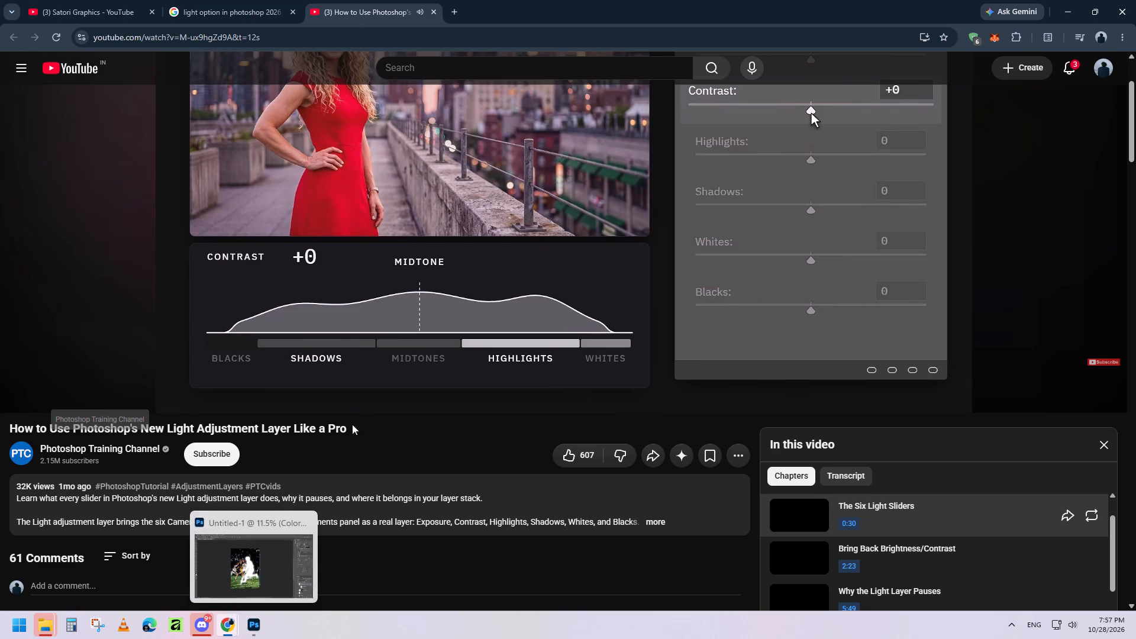
pyautogui.click(256, 624)
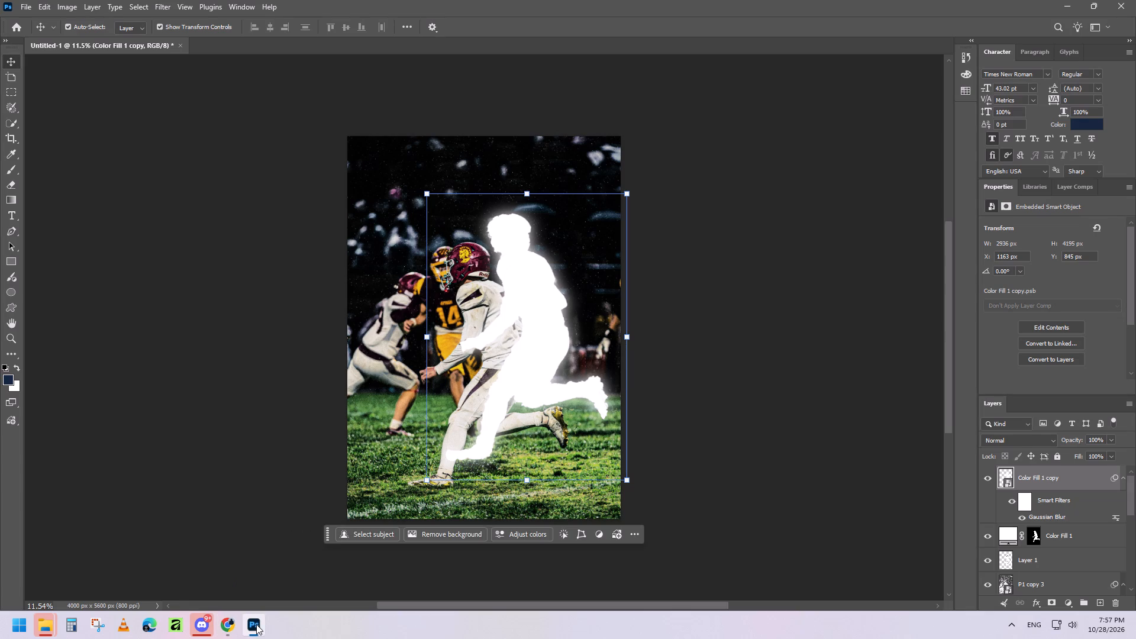
pyautogui.click(256, 624)
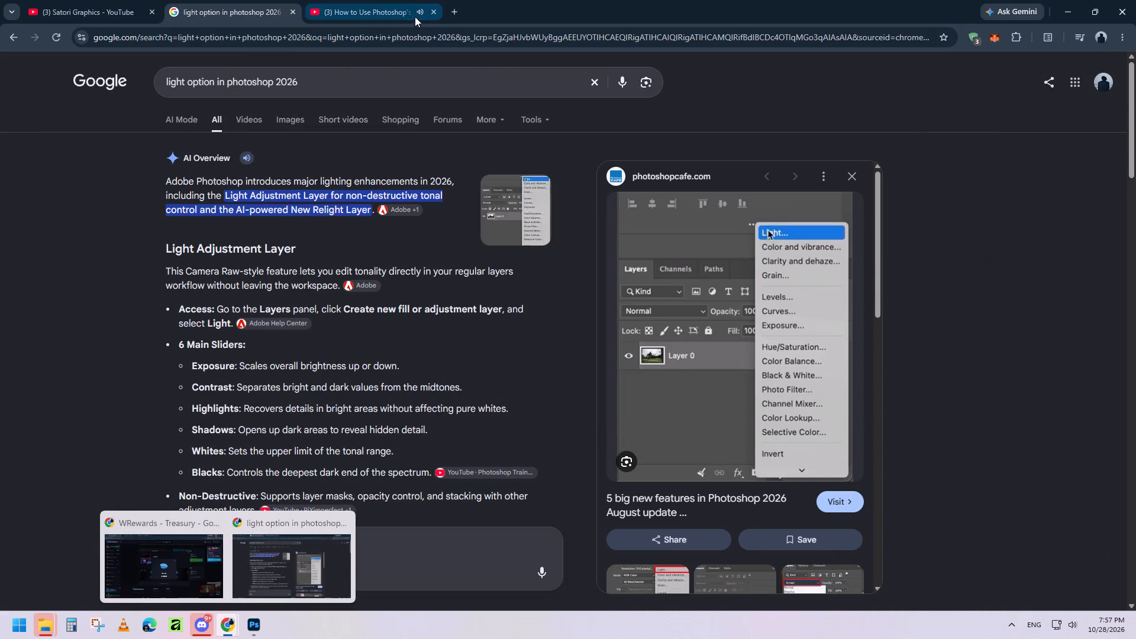
pyautogui.click(372, 0)
pyautogui.scroll(2, 369, 308)
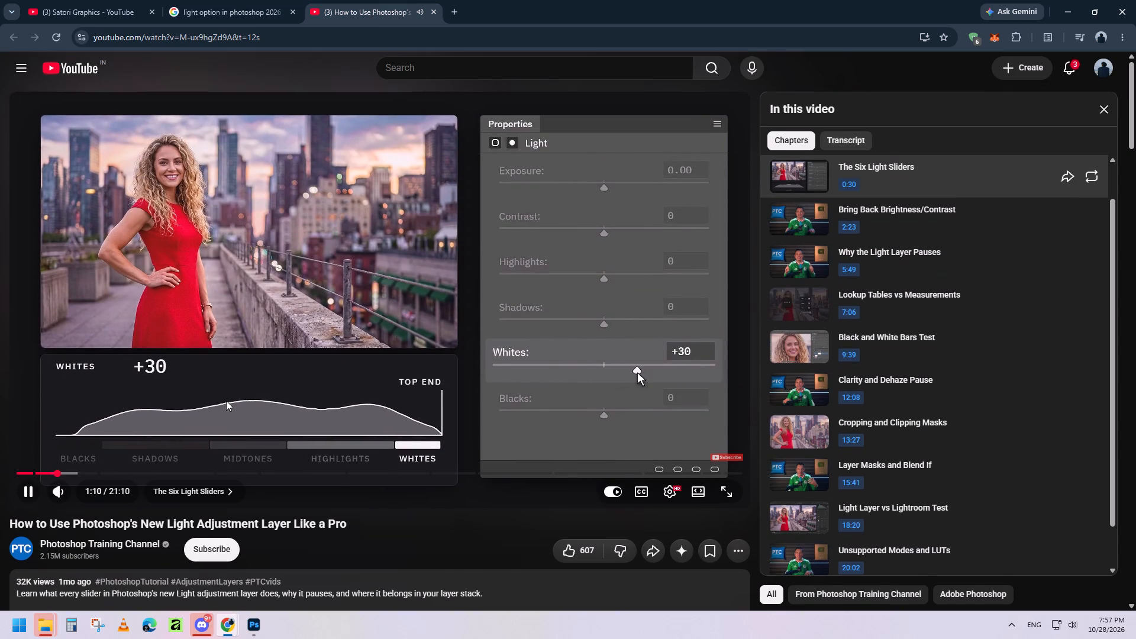
pyautogui.scroll(-8, 918, 388)
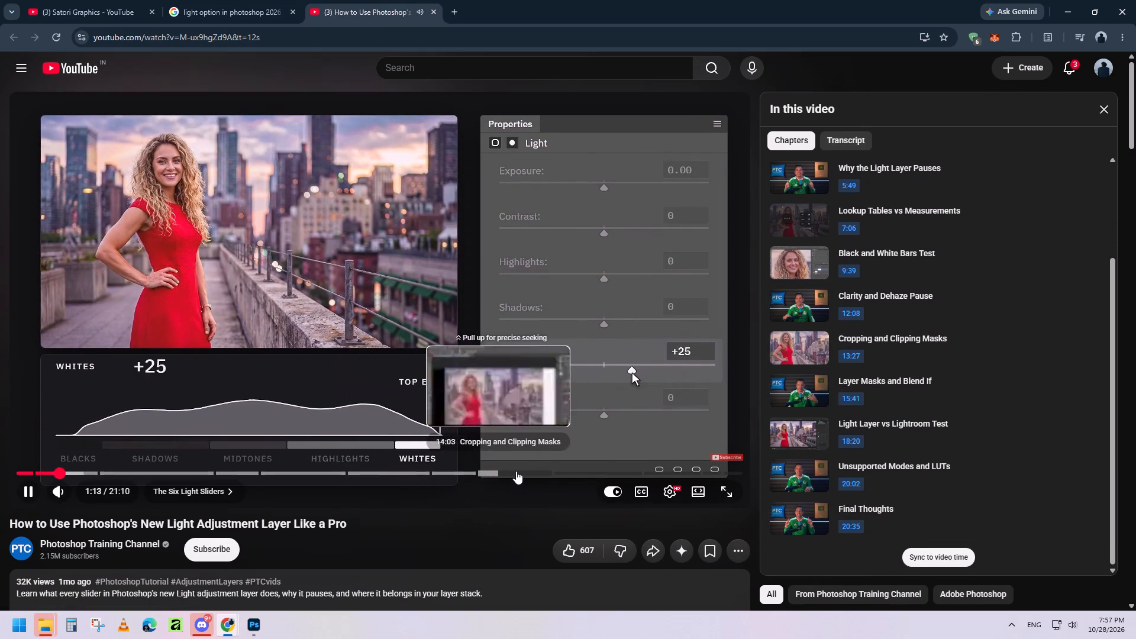
pyautogui.click(437, 11)
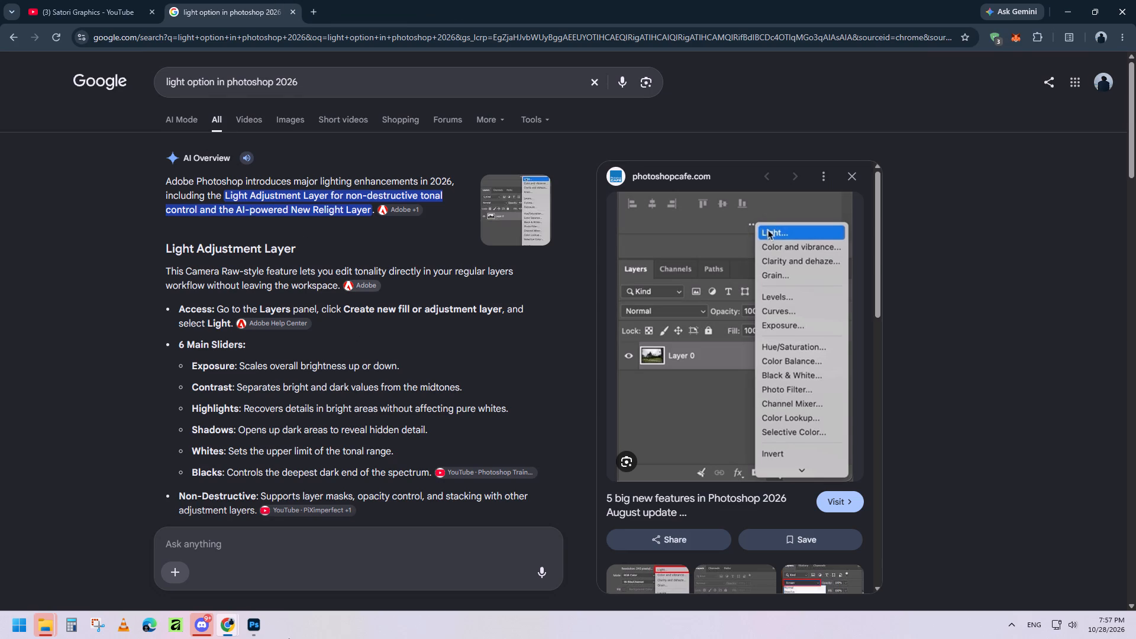
# Switch to Photoshop and create a new document of 4000 x 5600 px at 800 pixels/inch.
pyautogui.click(259, 625)
pyautogui.scroll(-6, 1072, 546)
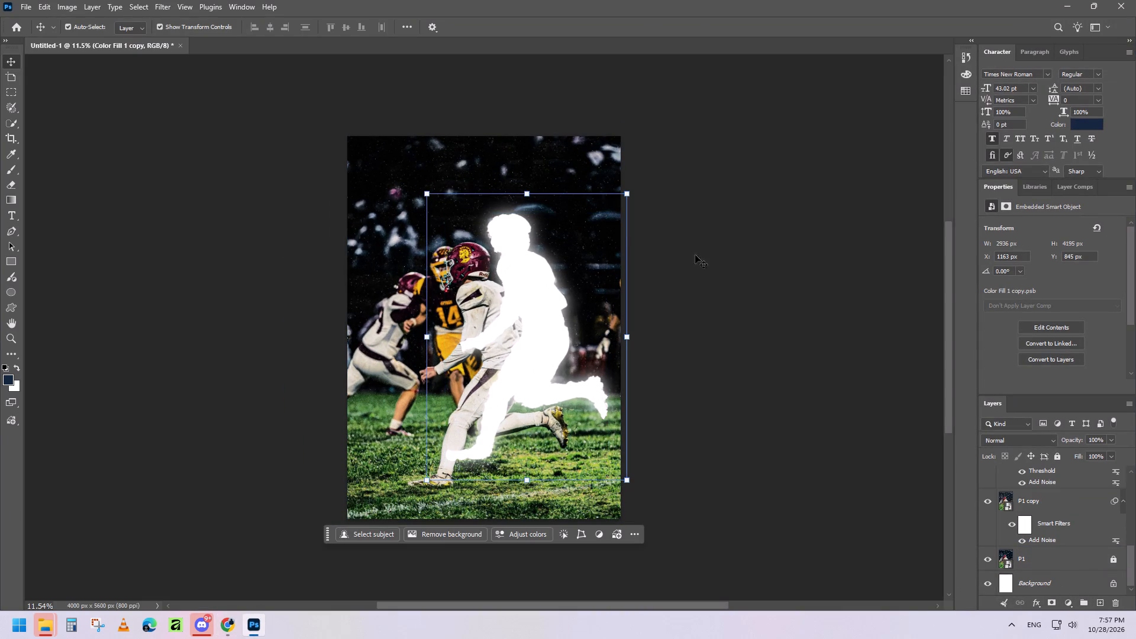
pyautogui.click(24, 7)
pyautogui.click(40, 22)
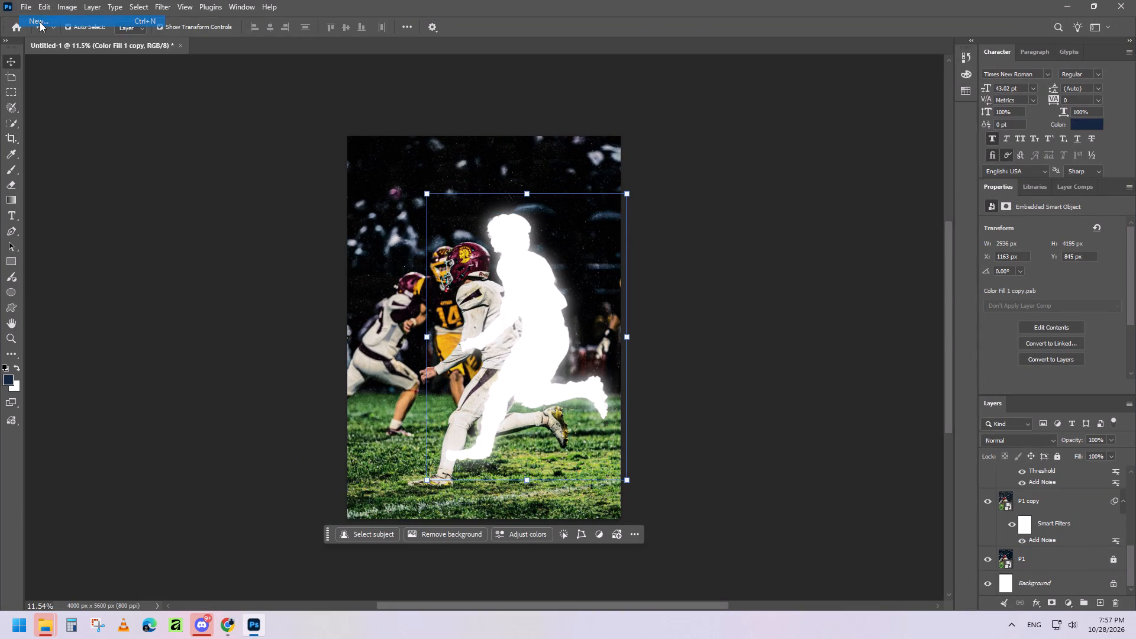
pyautogui.doubleClick(332, 311)
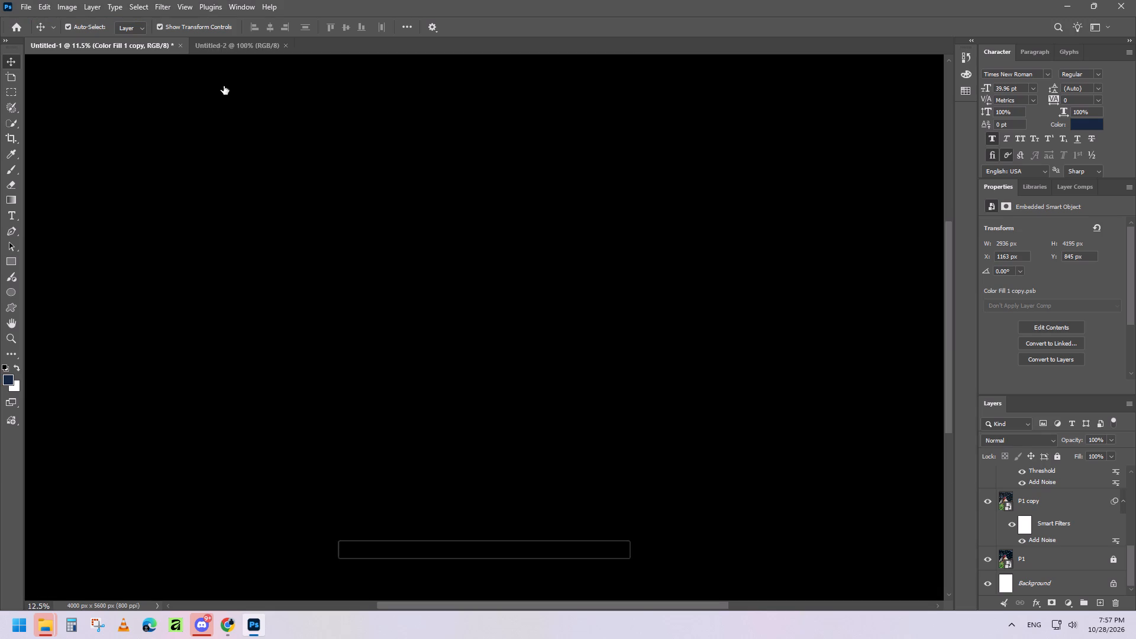
# Add a Solid Color fill layer in dark blue #152640 above the background.
pyautogui.click(1067, 604)
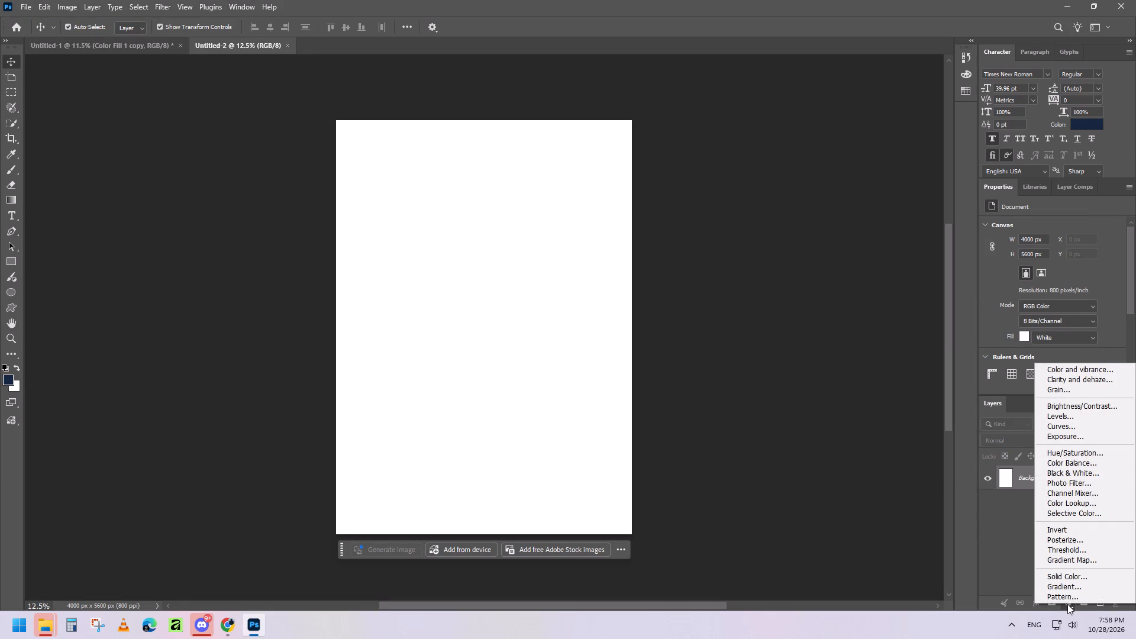
pyautogui.click(1089, 573)
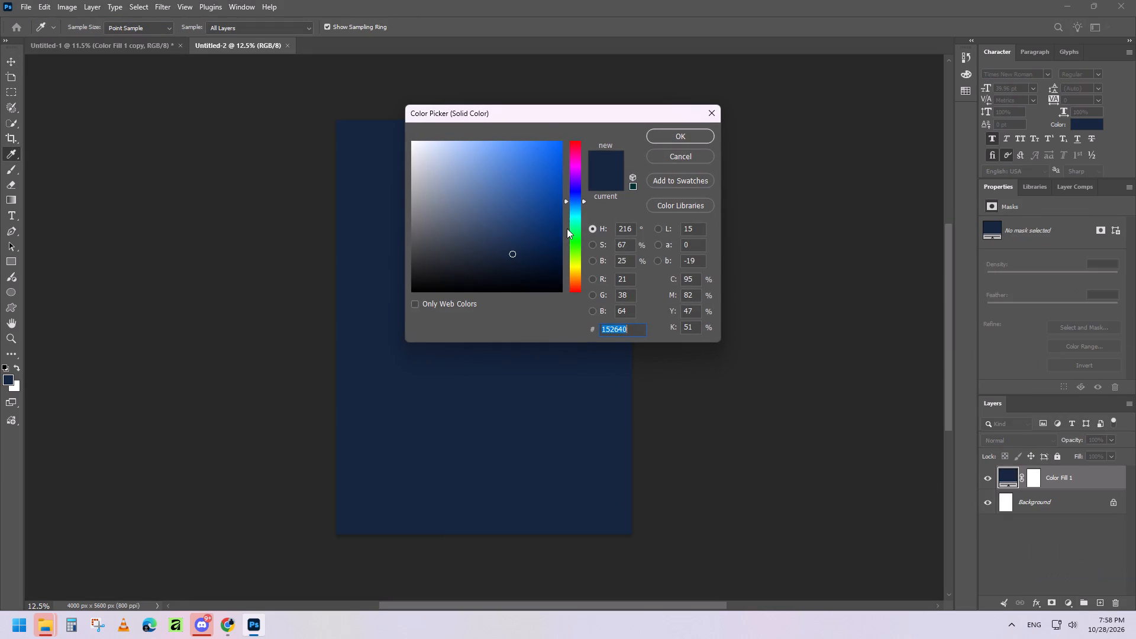
pyautogui.click(697, 135)
pyautogui.click(1100, 476)
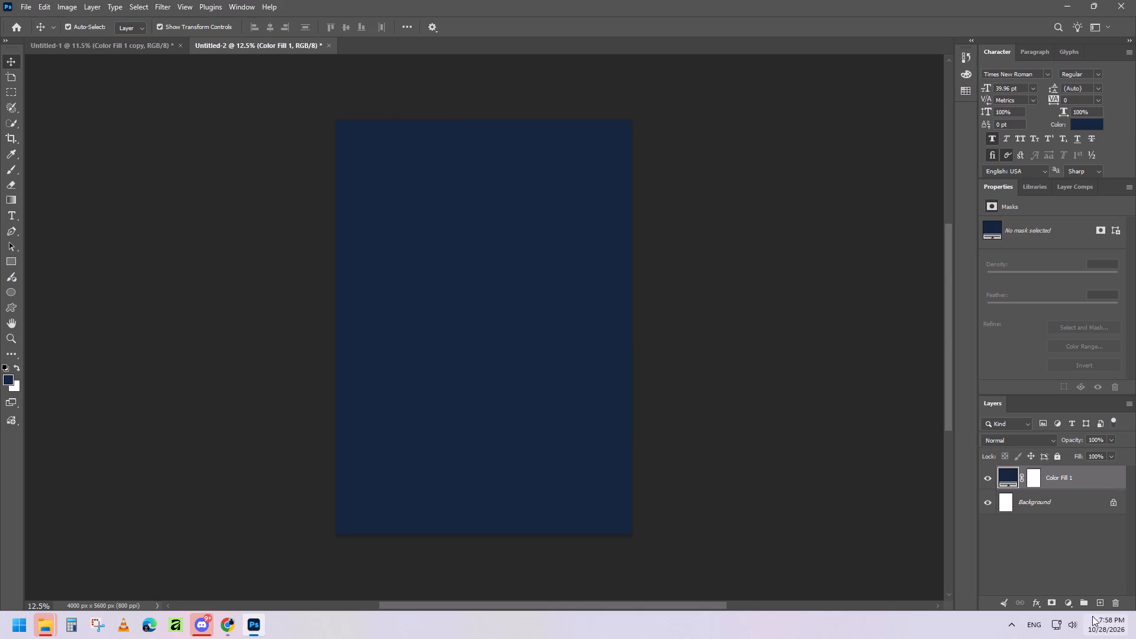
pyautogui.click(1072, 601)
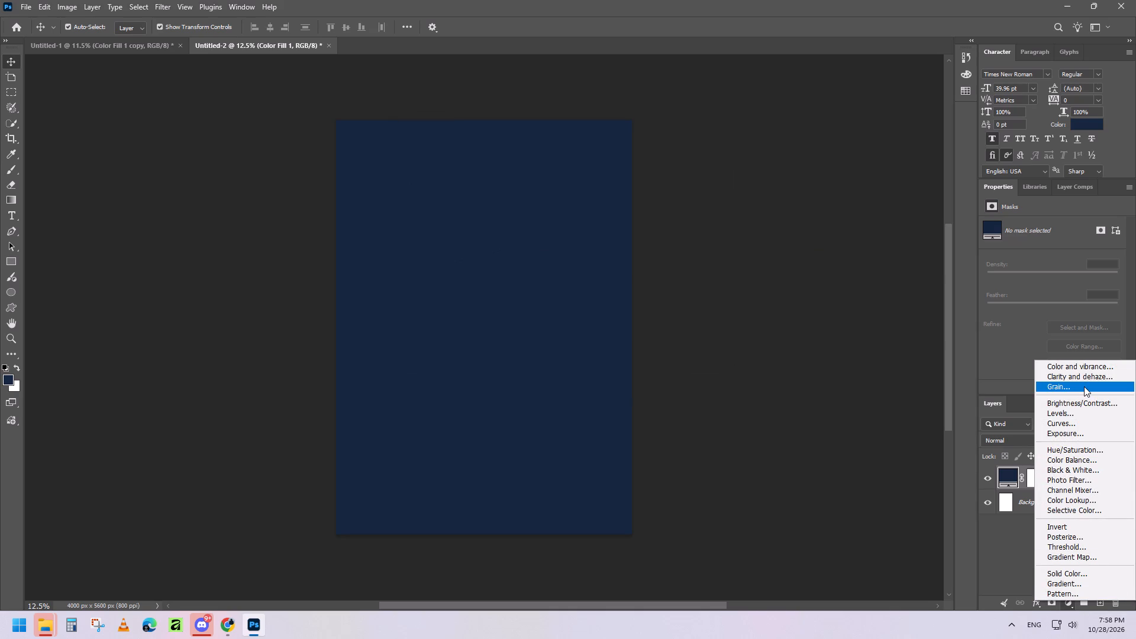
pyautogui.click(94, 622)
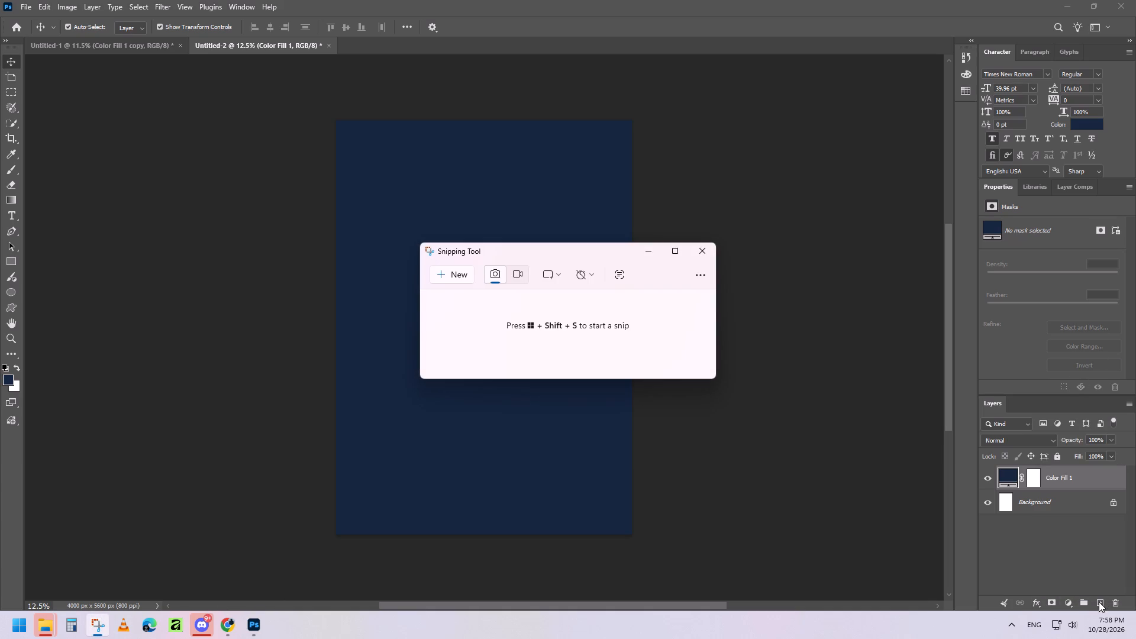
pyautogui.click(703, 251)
# Capture a screen snip of the open fill and adjustment layer list with the Layers panel, and open it in Snipping Tool.
pyautogui.click(1068, 603)
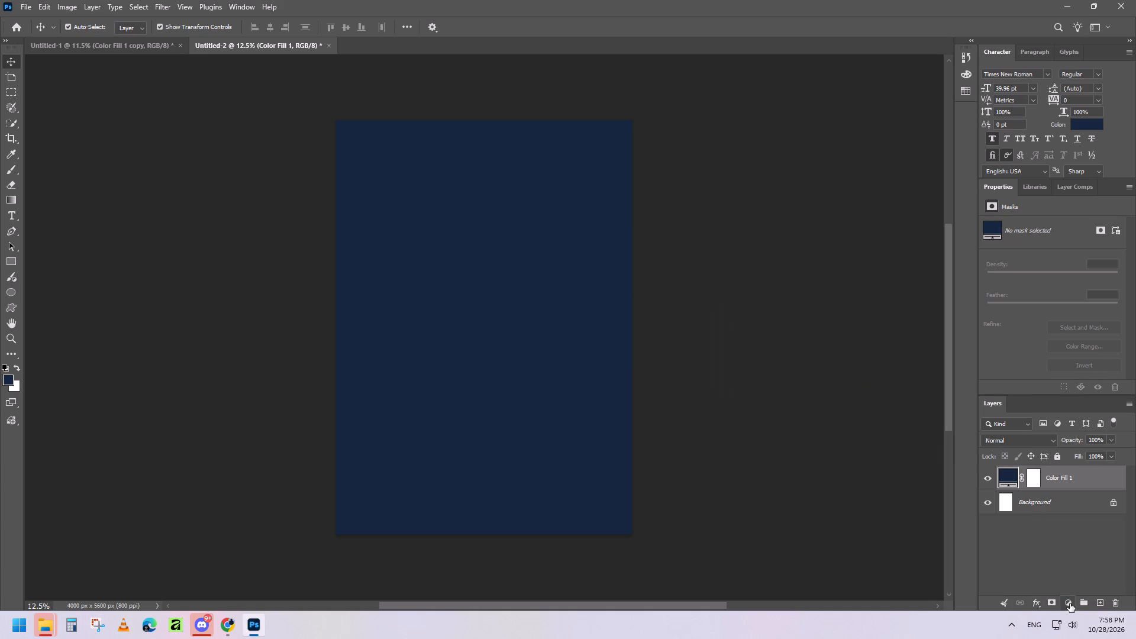
pyautogui.click(1071, 602)
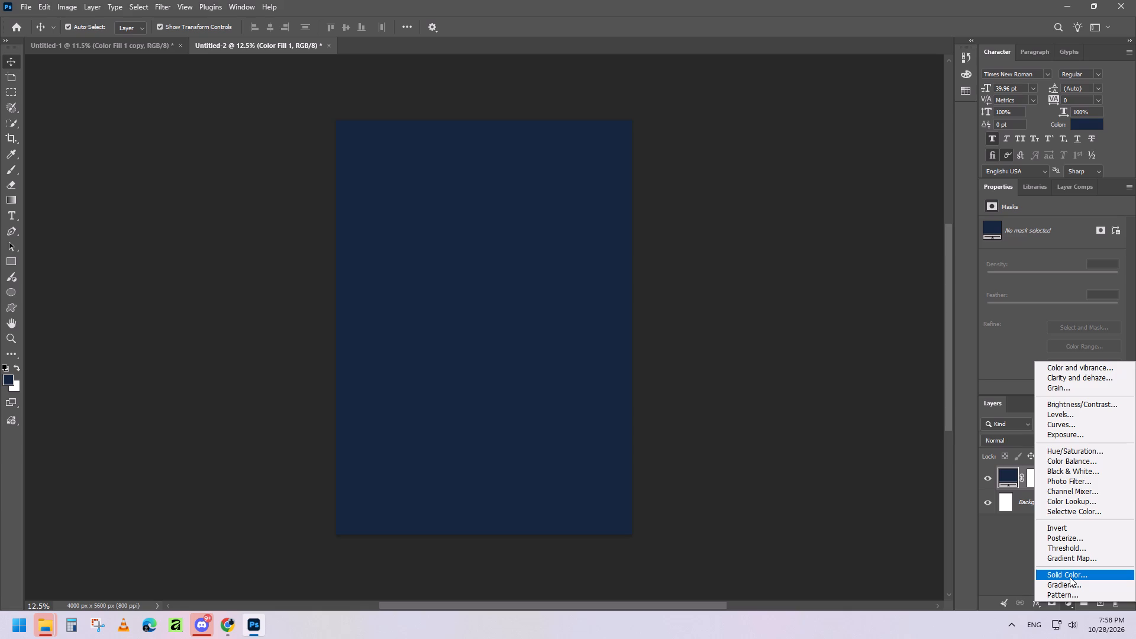
pyautogui.press('shift+super+s')
pyautogui.moveTo(853, 264); pyautogui.dragTo(1135, 638)
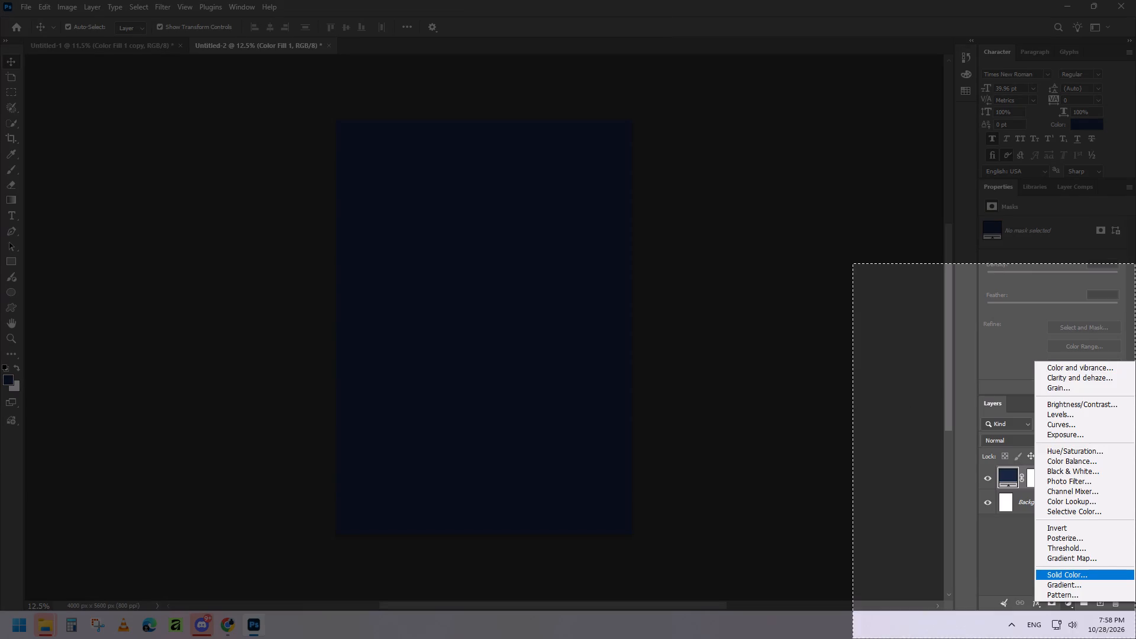
pyautogui.moveTo(1135, 638); pyautogui.dragTo(1135, 612)
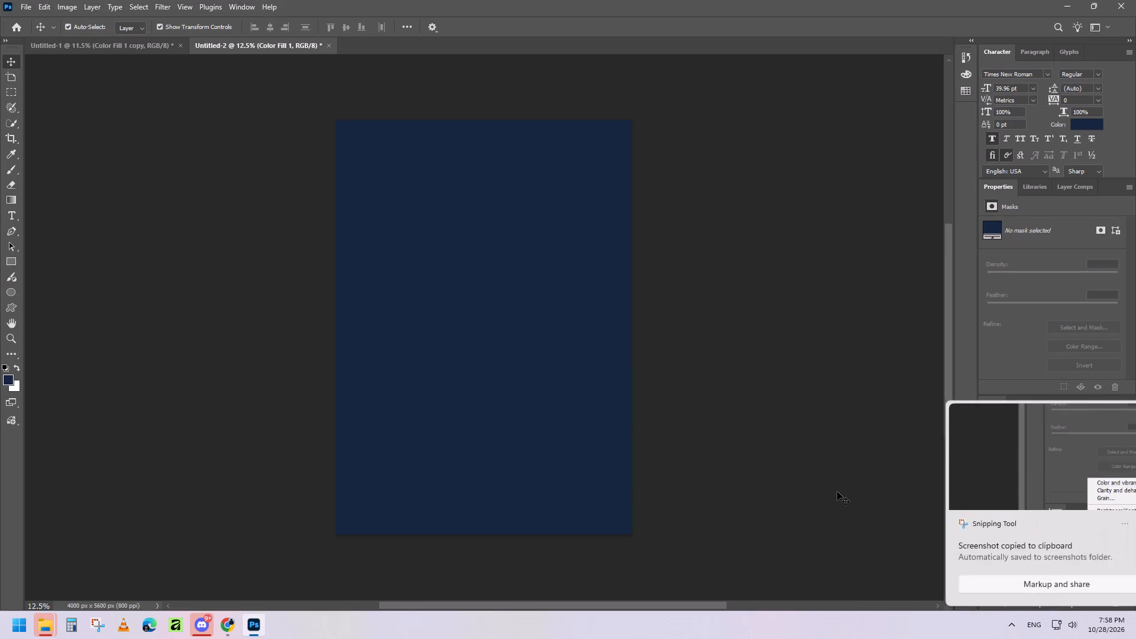
pyautogui.click(1058, 450)
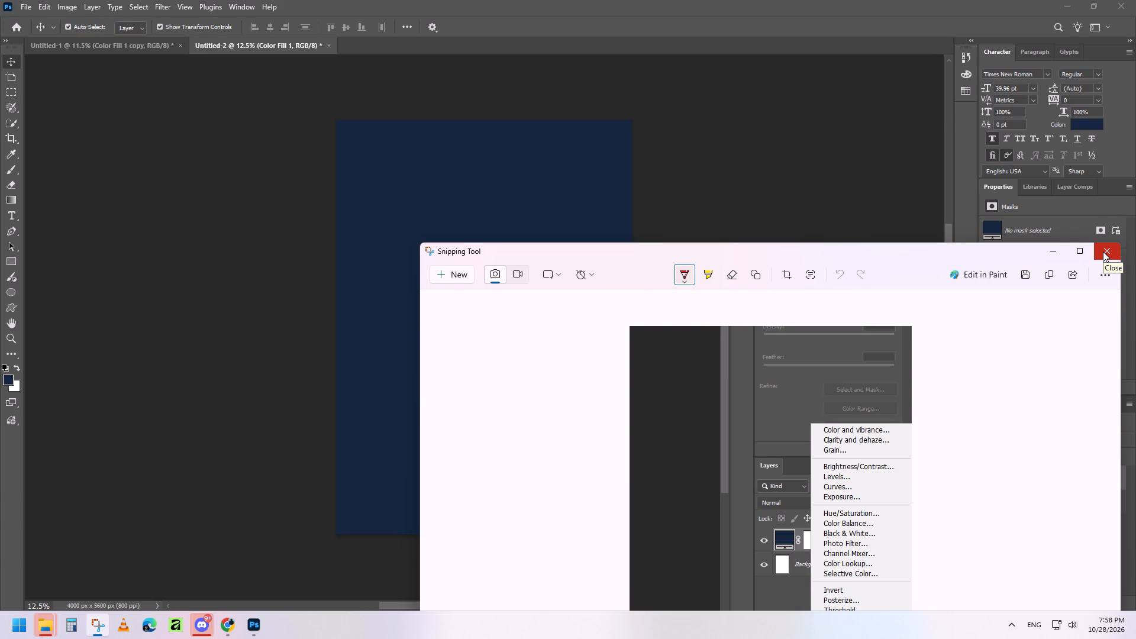
pyautogui.hotkey('ctrl', 's')
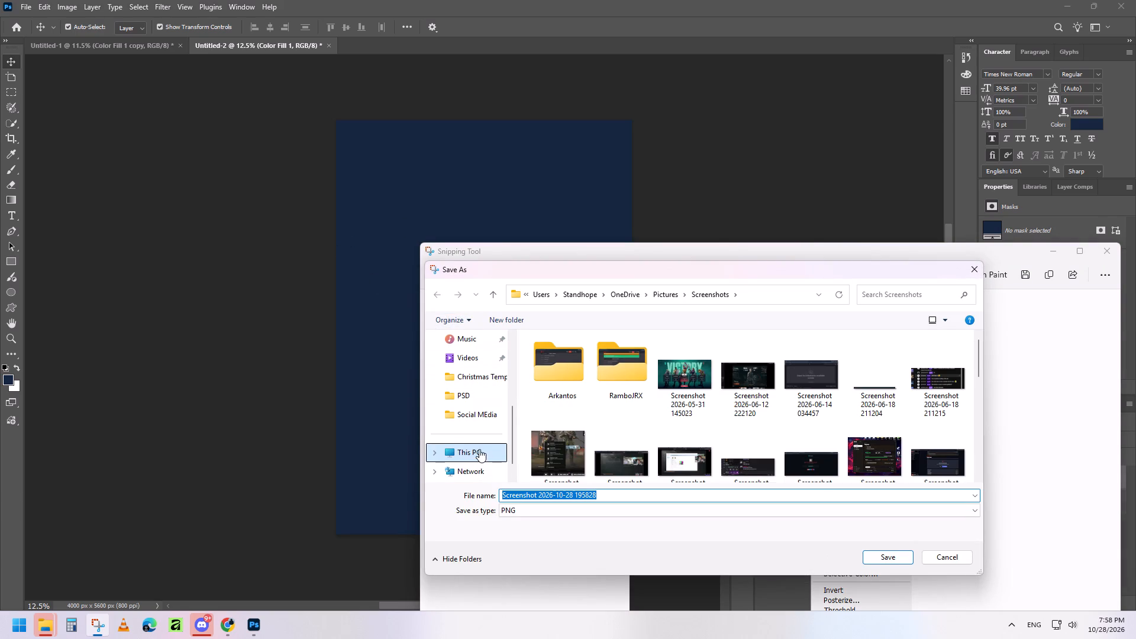
pyautogui.scroll(-5, 479, 449)
pyautogui.scroll(8, 475, 444)
pyautogui.click(469, 417)
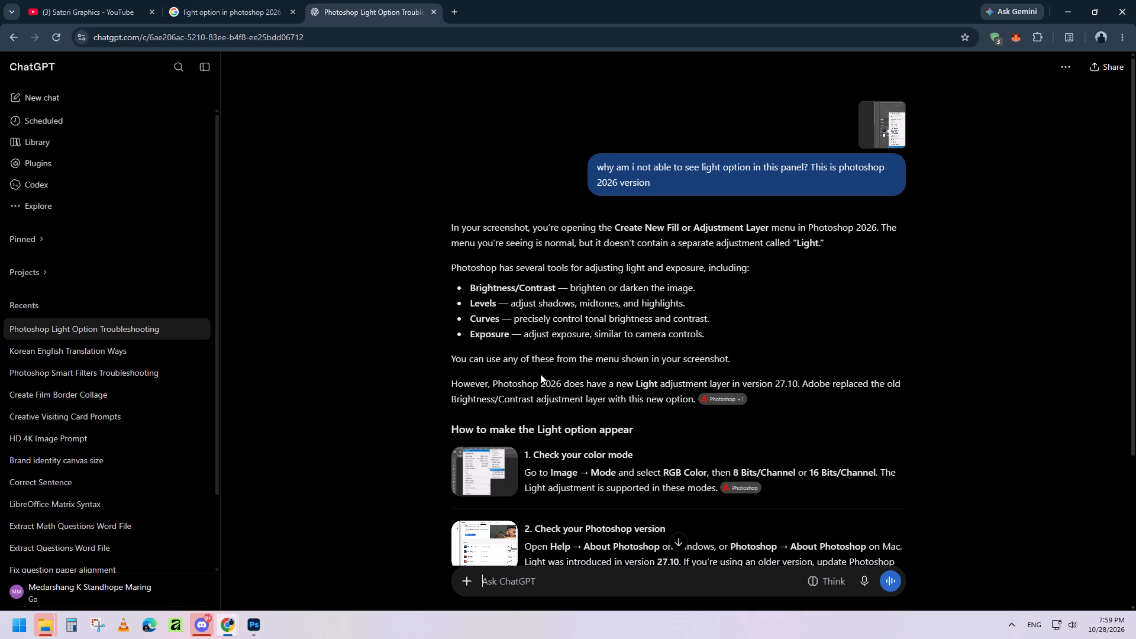
pyautogui.scroll(-2, 540, 374)
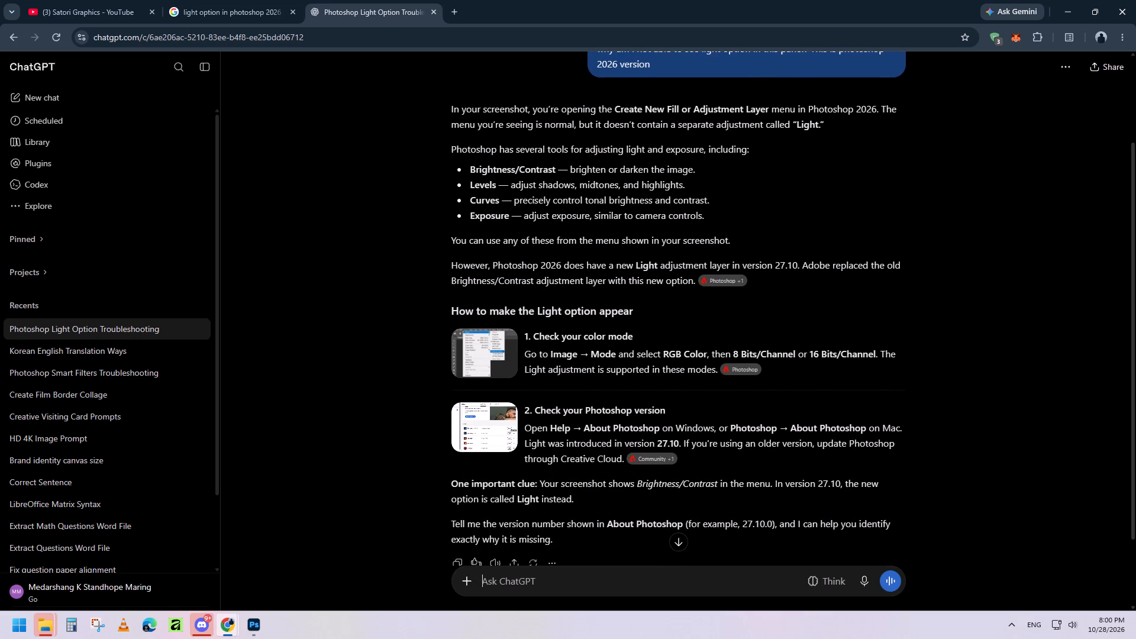
# Switch to Photoshop, check the installed version in its About information, and put the Photoshop window away again.
pyautogui.scroll(-1, 556, 295)
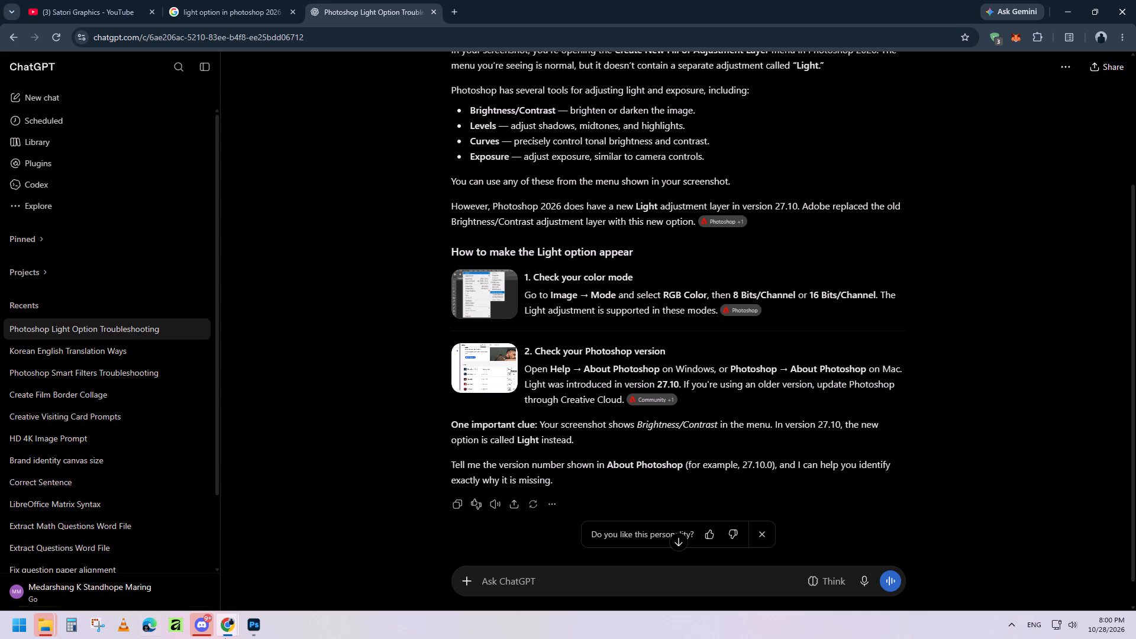
pyautogui.click(257, 628)
pyautogui.click(83, 34)
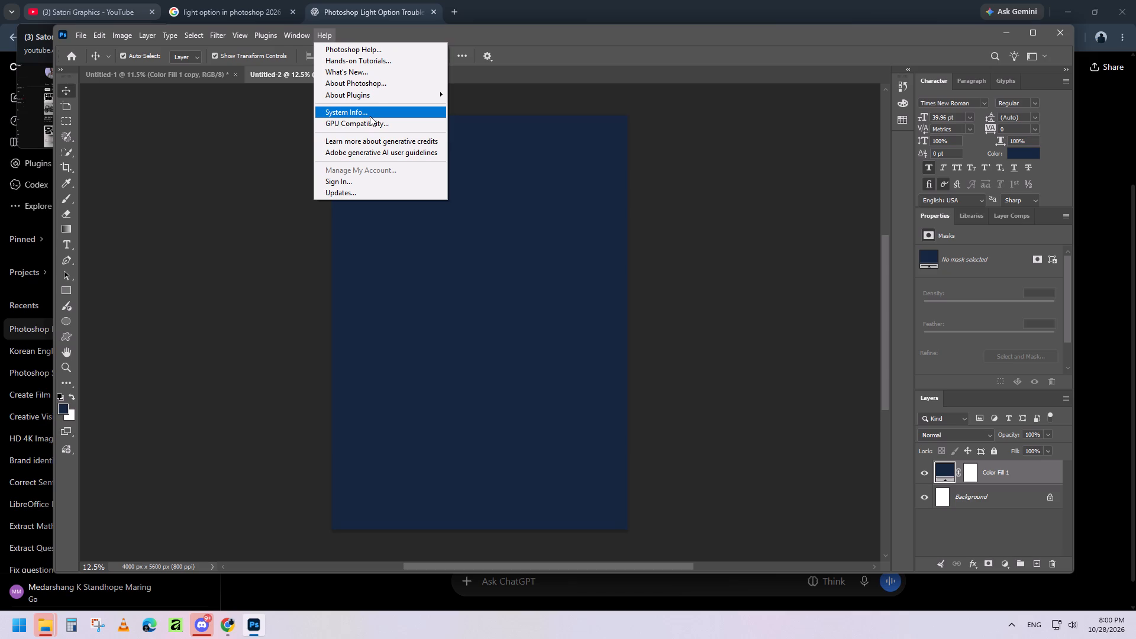
pyautogui.click(371, 80)
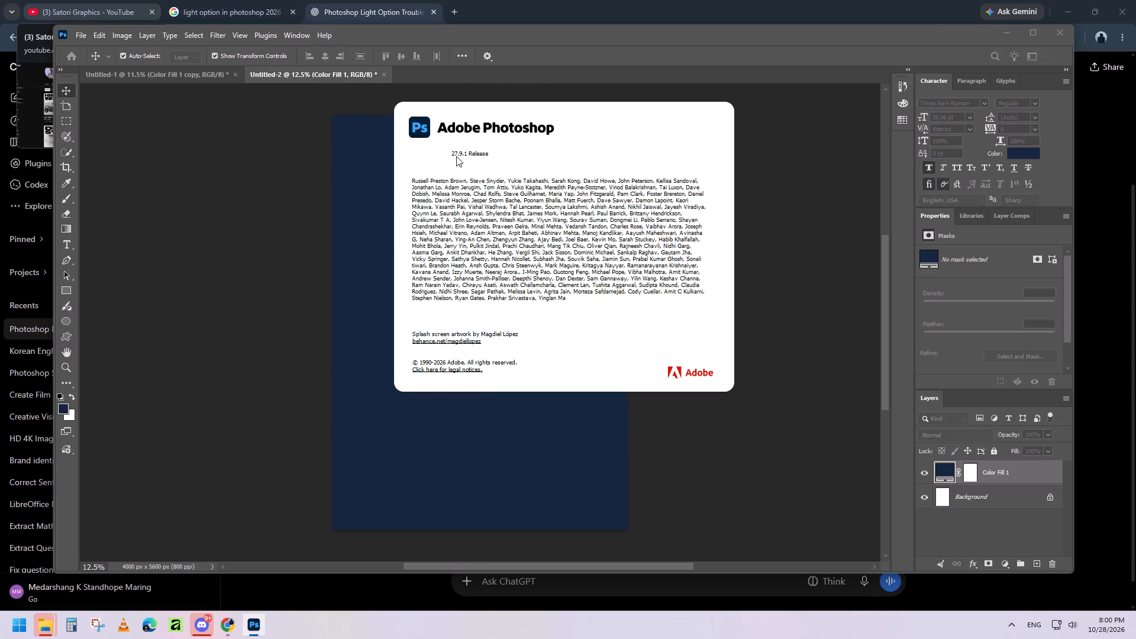
pyautogui.click(601, 33)
pyautogui.click(1003, 38)
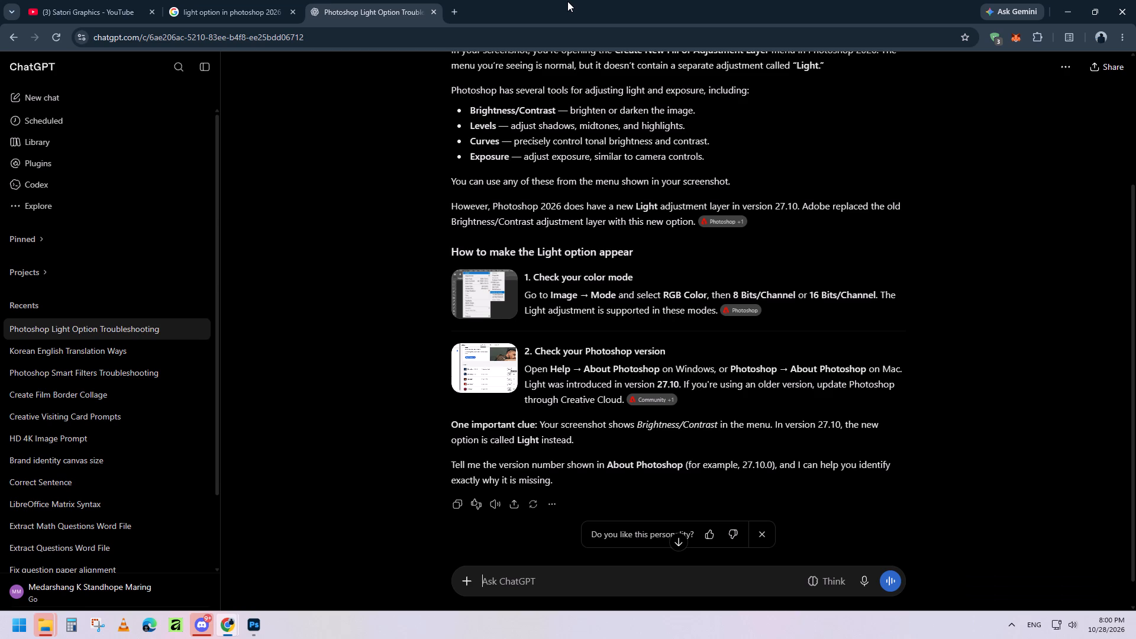
# Open the Adobe article cited for colour mode, enlarge ChatGPT's Mode example image, and read how to add a Light adjustment layer.
pyautogui.click(741, 315)
pyautogui.click(386, 0)
pyautogui.click(489, 309)
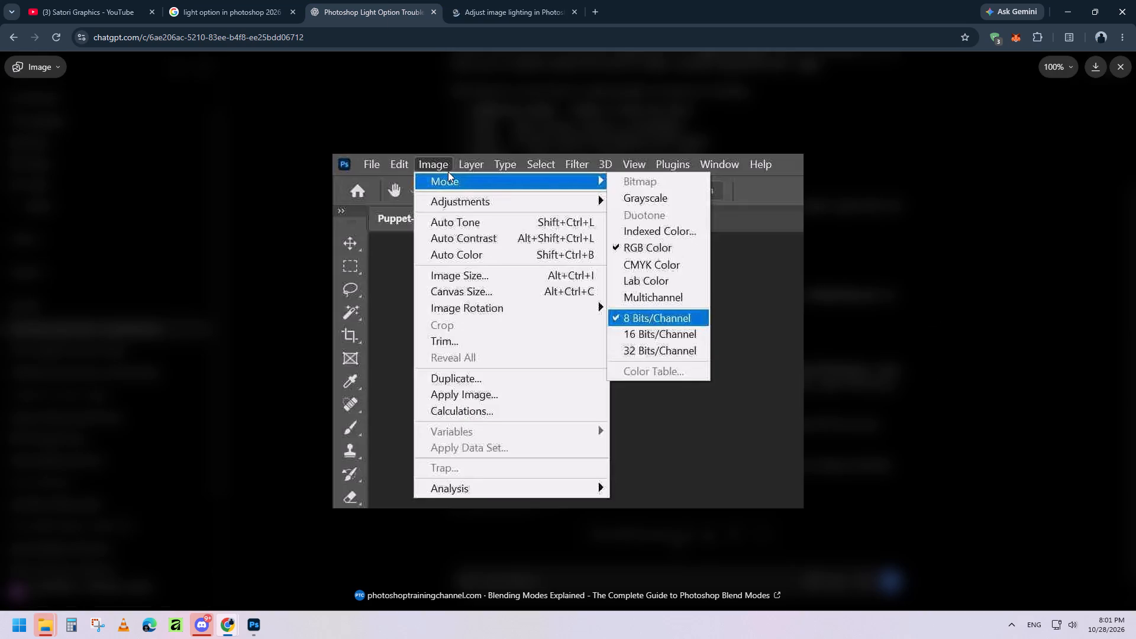
pyautogui.click(523, 0)
pyautogui.scroll(-2, 659, 485)
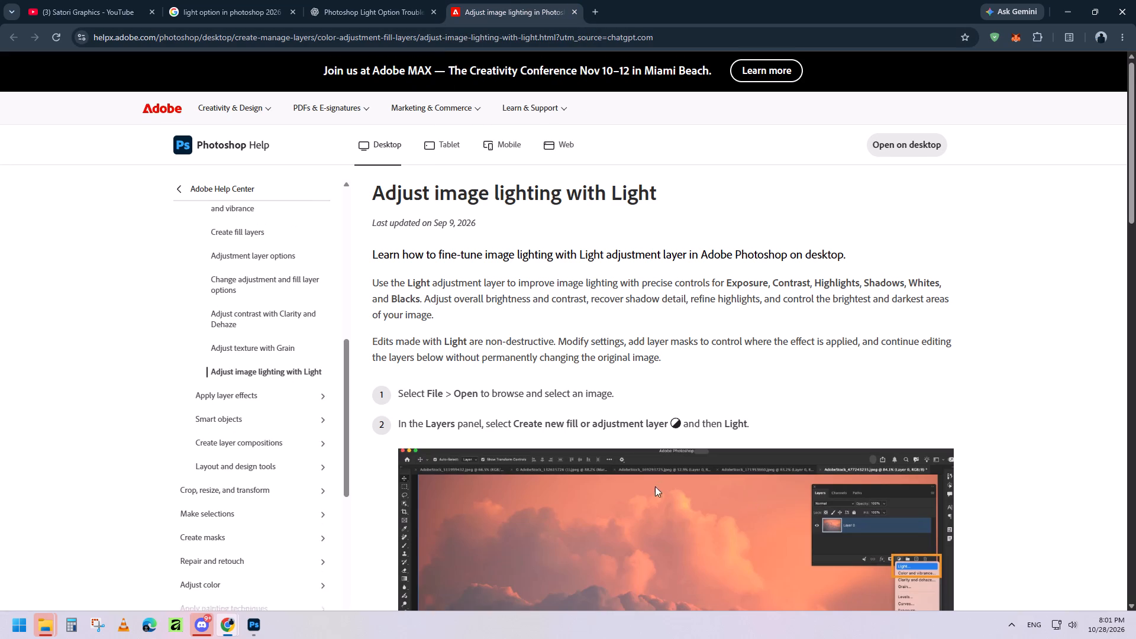
pyautogui.scroll(-2, 655, 486)
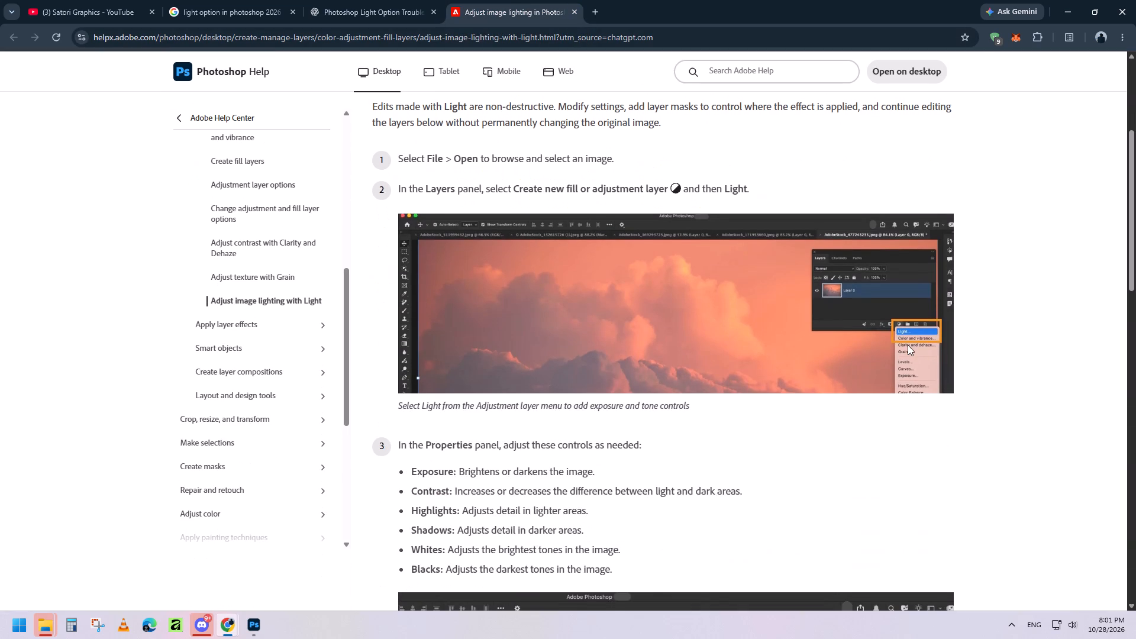
pyautogui.scroll(2, 630, 292)
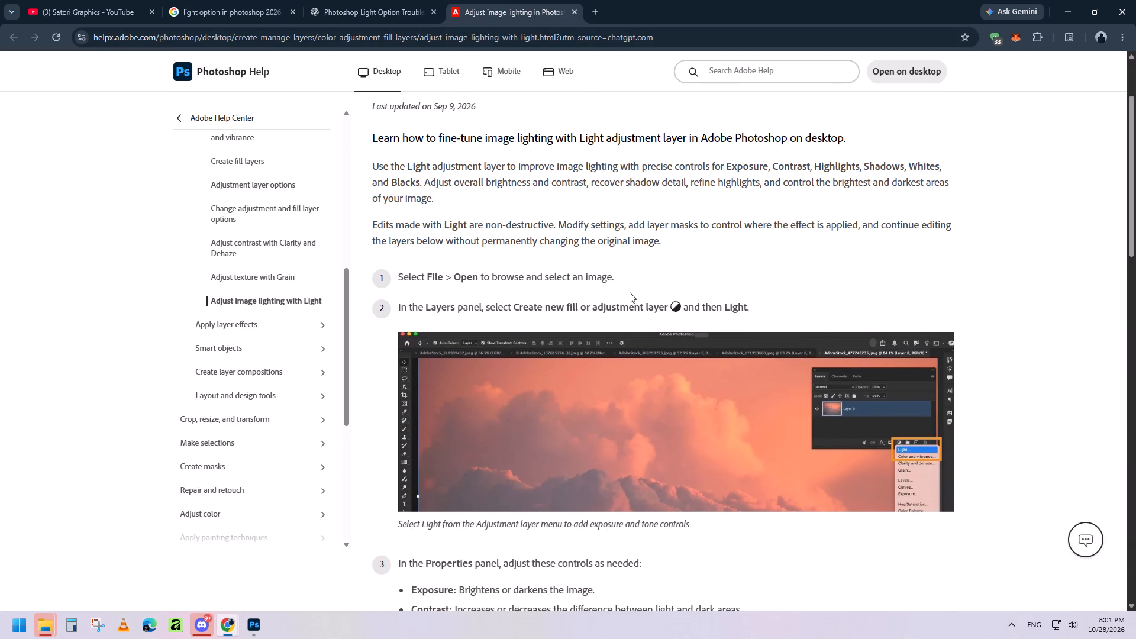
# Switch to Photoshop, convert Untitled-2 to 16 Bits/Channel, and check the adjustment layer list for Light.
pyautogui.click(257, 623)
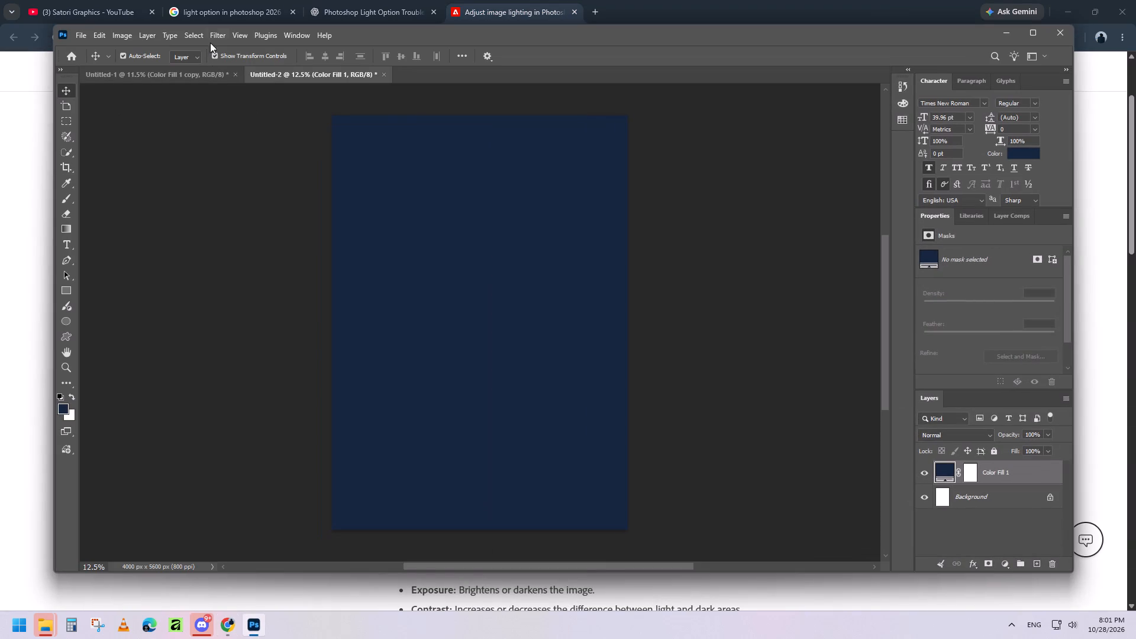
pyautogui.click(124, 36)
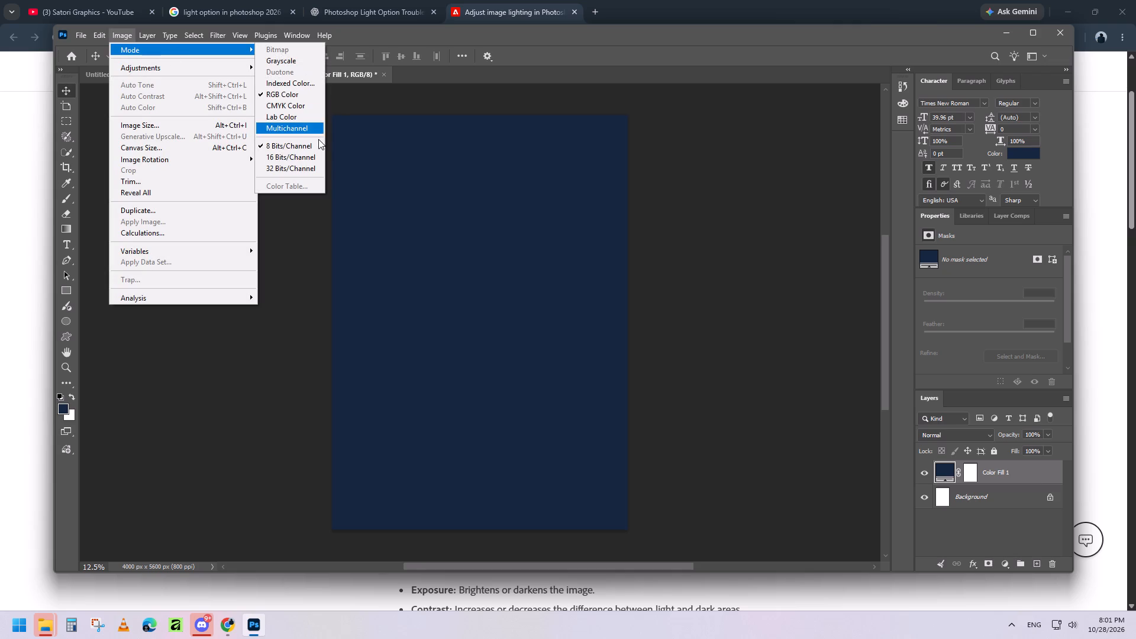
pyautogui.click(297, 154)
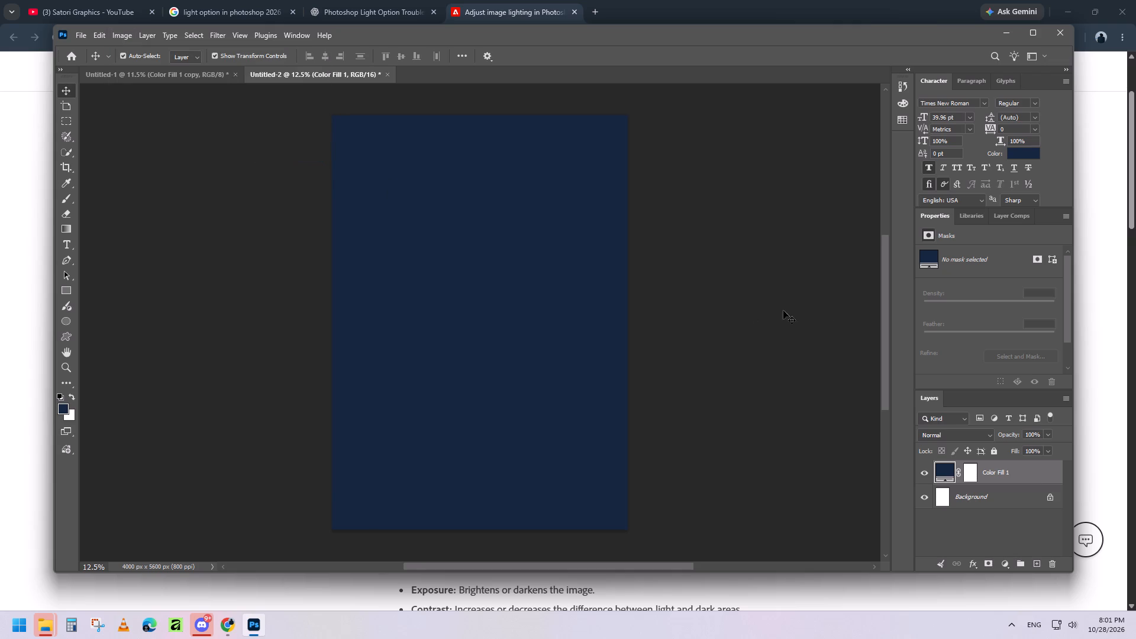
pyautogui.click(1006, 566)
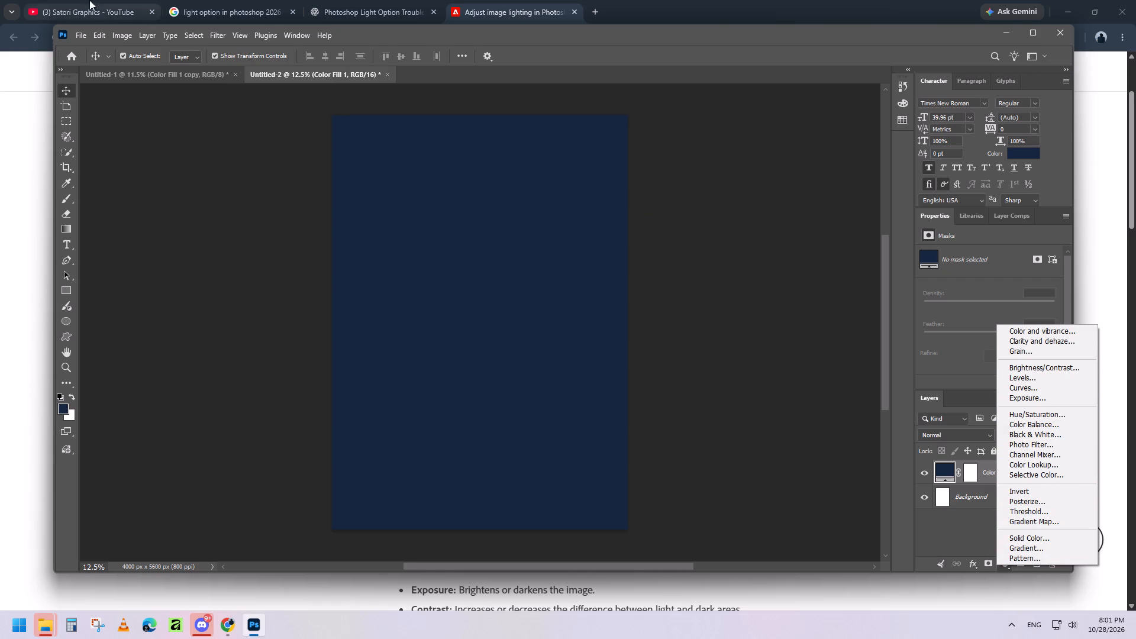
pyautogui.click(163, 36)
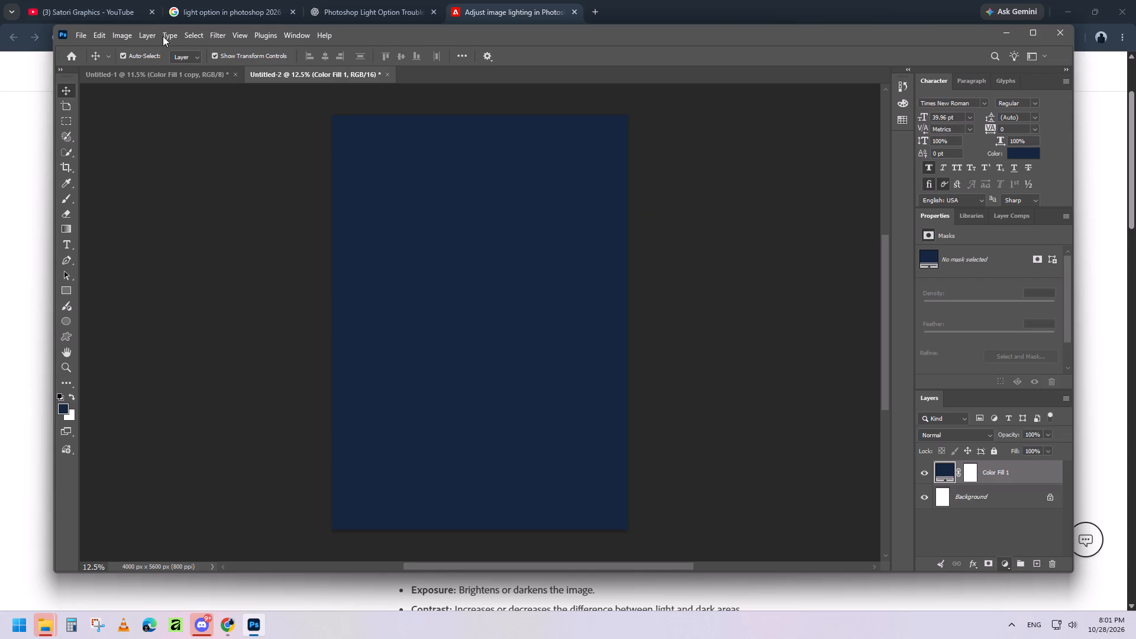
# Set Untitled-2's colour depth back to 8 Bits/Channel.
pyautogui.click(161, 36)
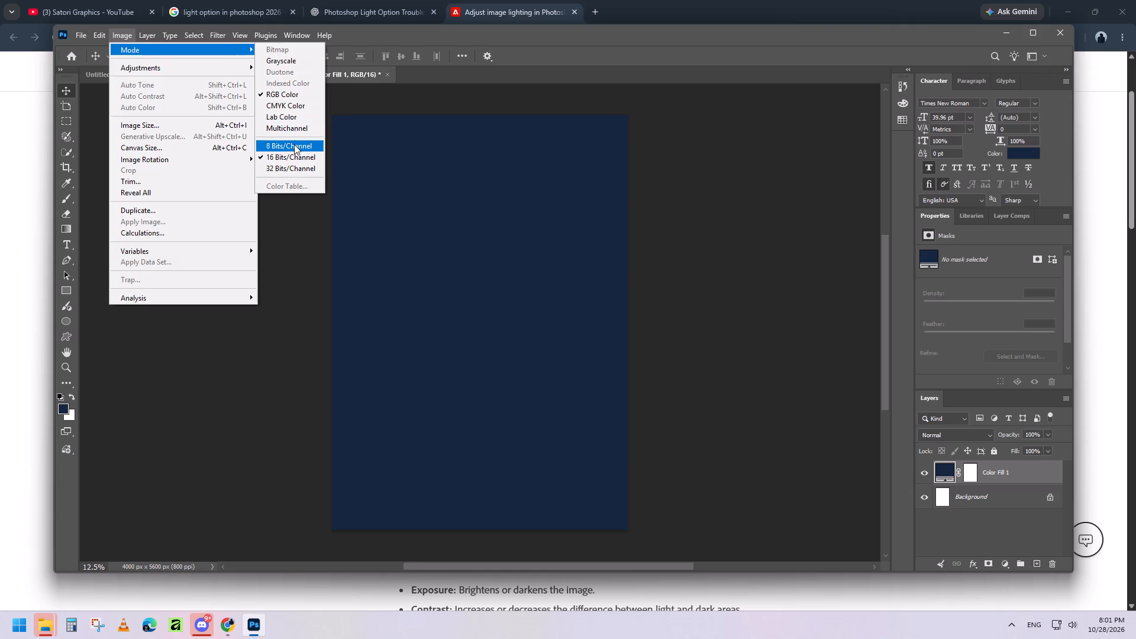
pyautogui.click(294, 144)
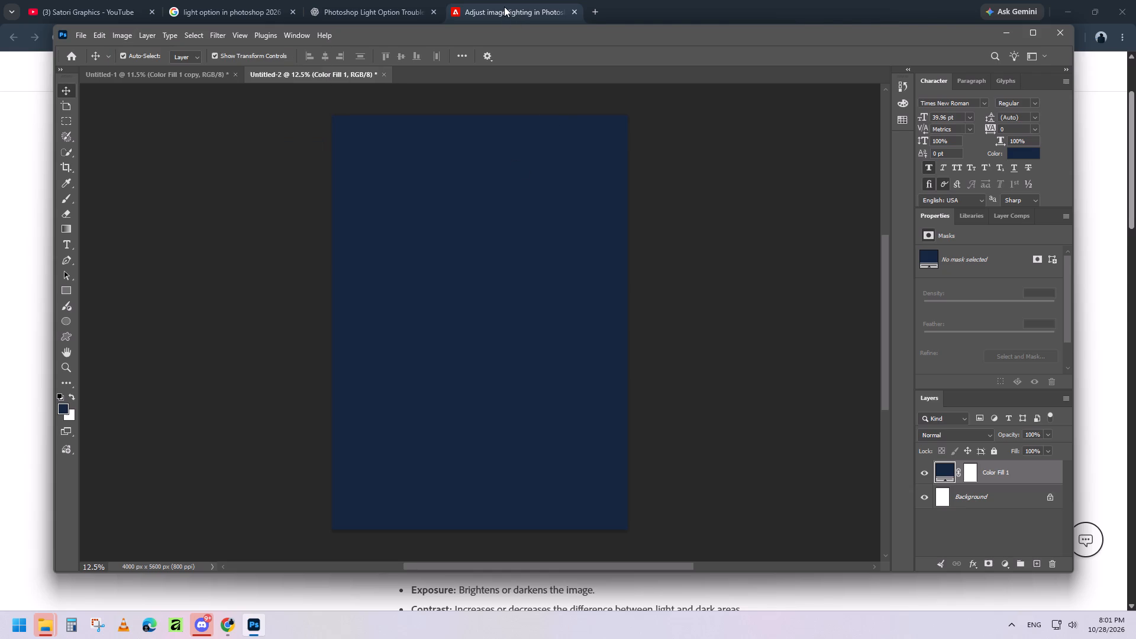
# Return to the Adobe help article in Chrome and read through its remaining steps, tip and note about Light.
pyautogui.click(504, 6)
pyautogui.scroll(-5, 608, 308)
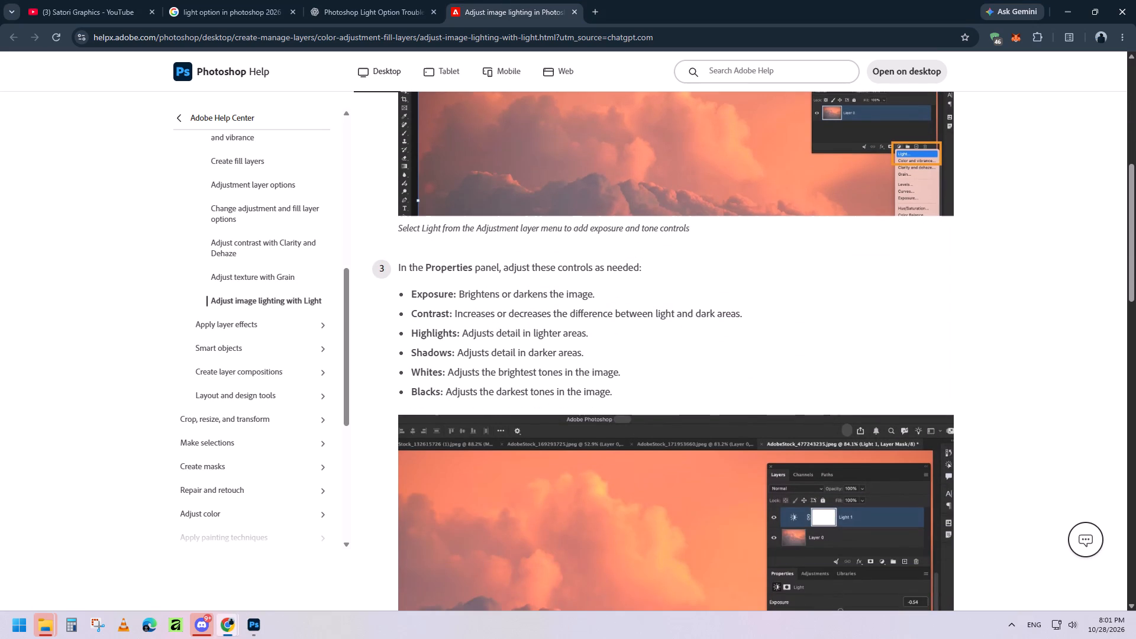
pyautogui.scroll(-8, 606, 310)
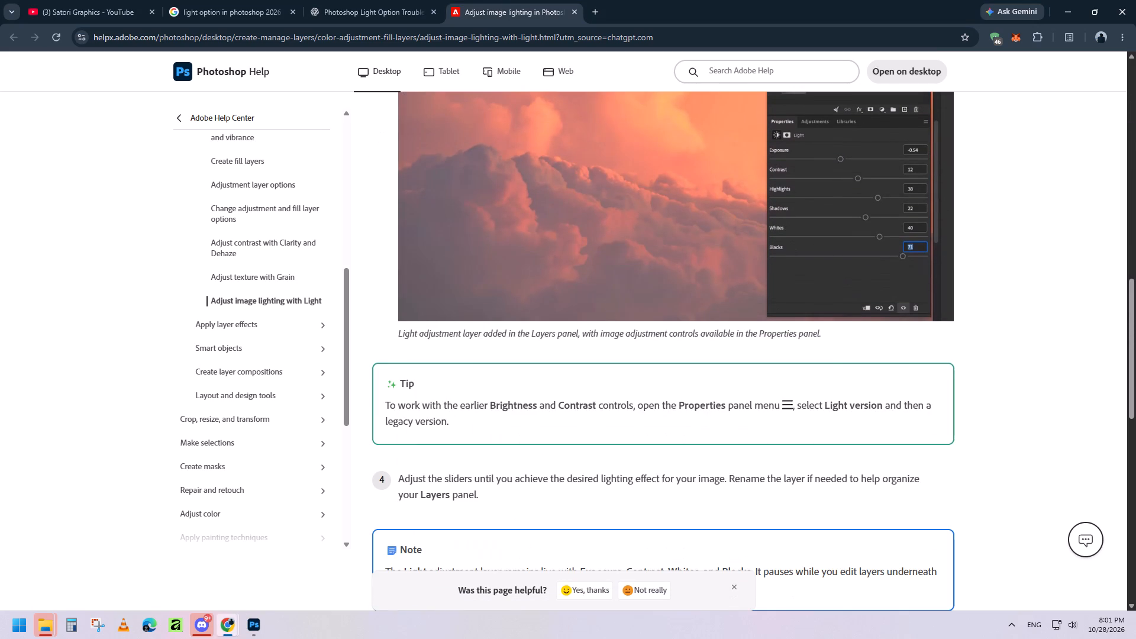
pyautogui.scroll(-9, 606, 310)
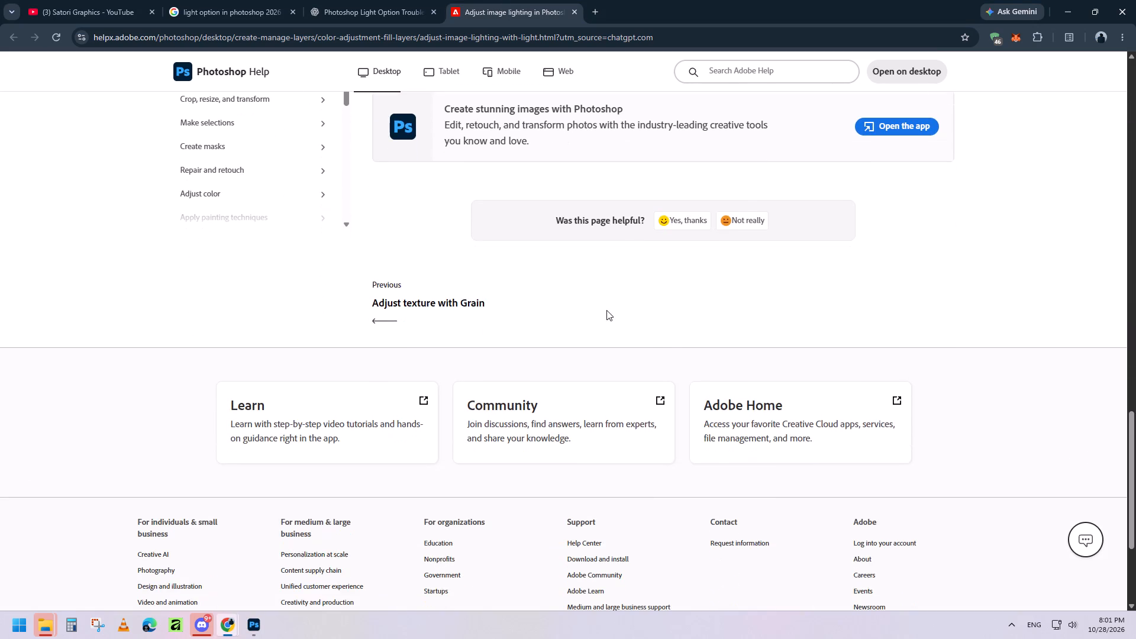
pyautogui.scroll(12, 606, 310)
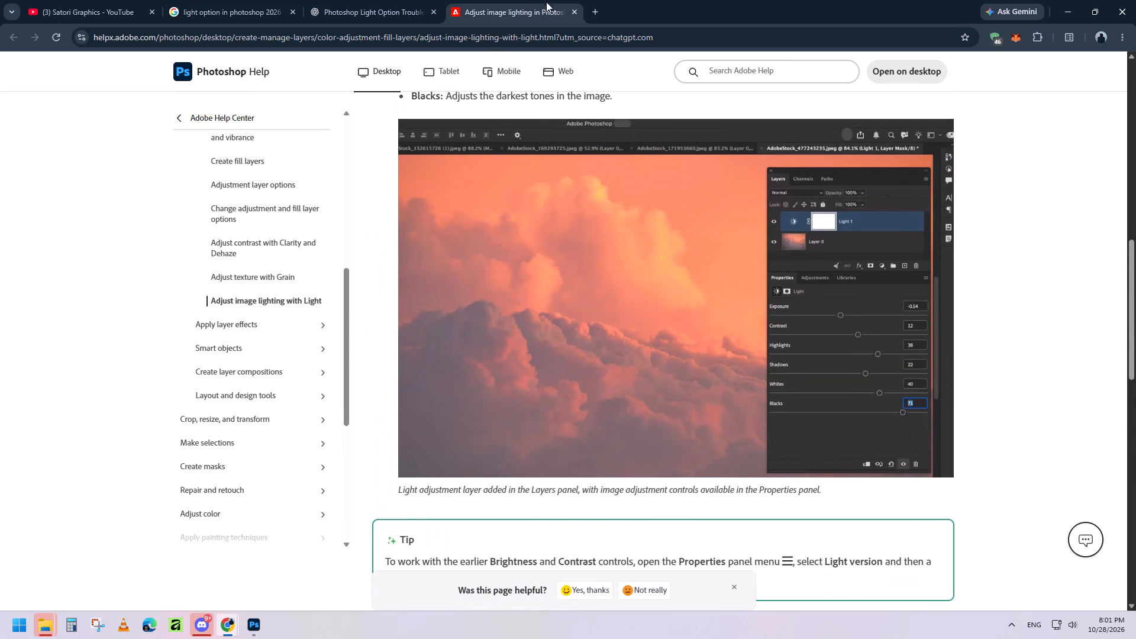
# Close the Adobe help article and ChatGPT's enlarged image preview, and bring up the Google search results.
pyautogui.click(574, 13)
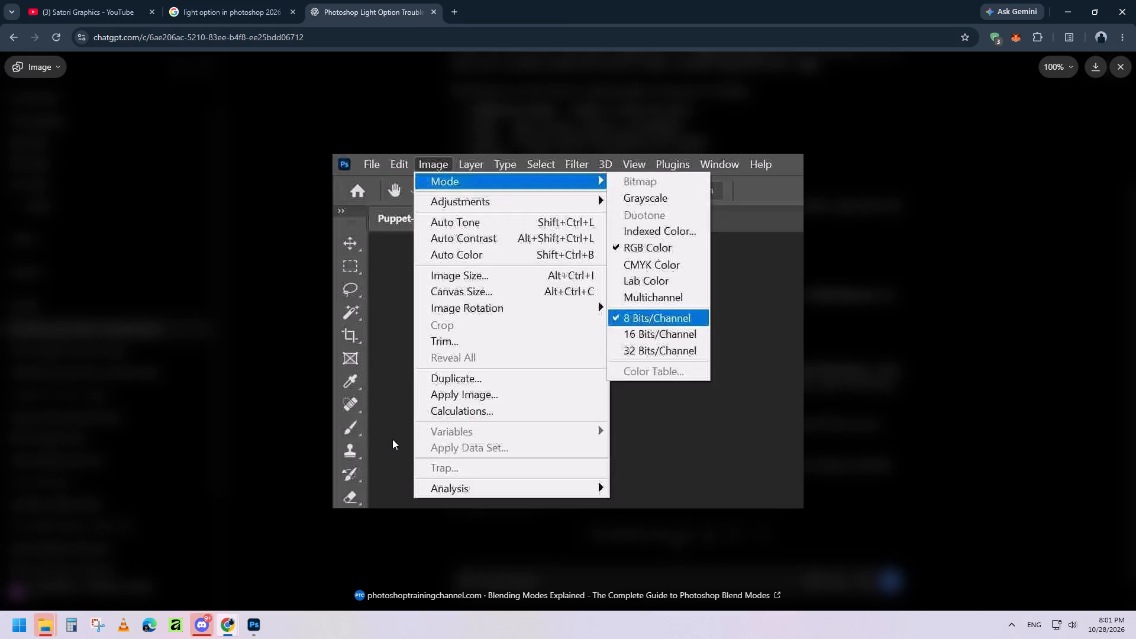
pyautogui.click(429, 9)
pyautogui.click(1119, 72)
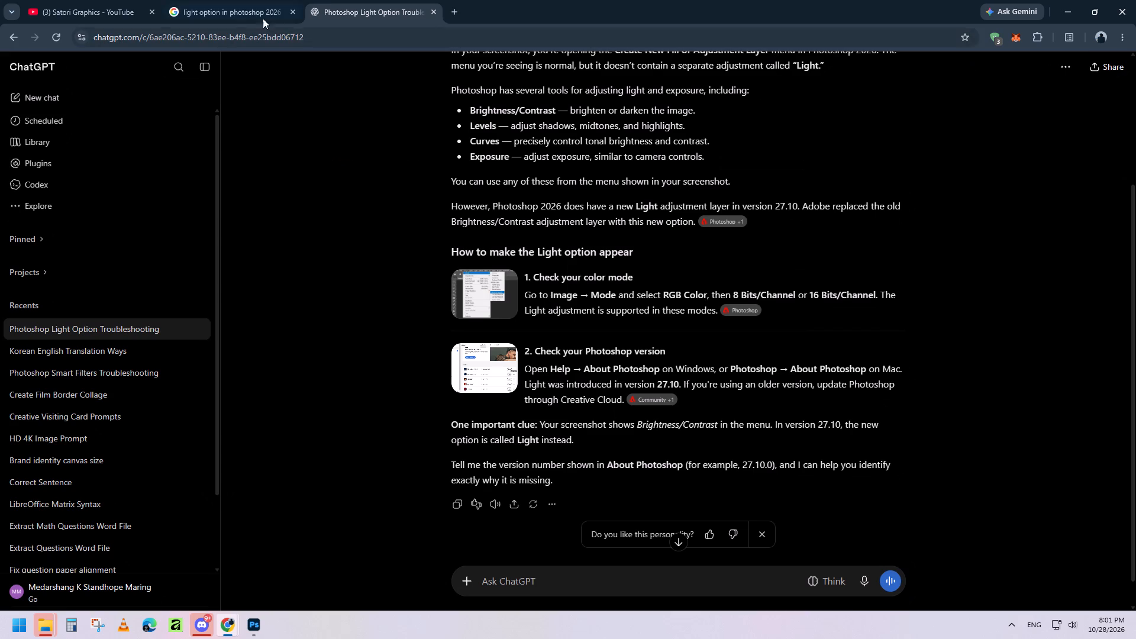
pyautogui.click(216, 0)
pyautogui.click(294, 9)
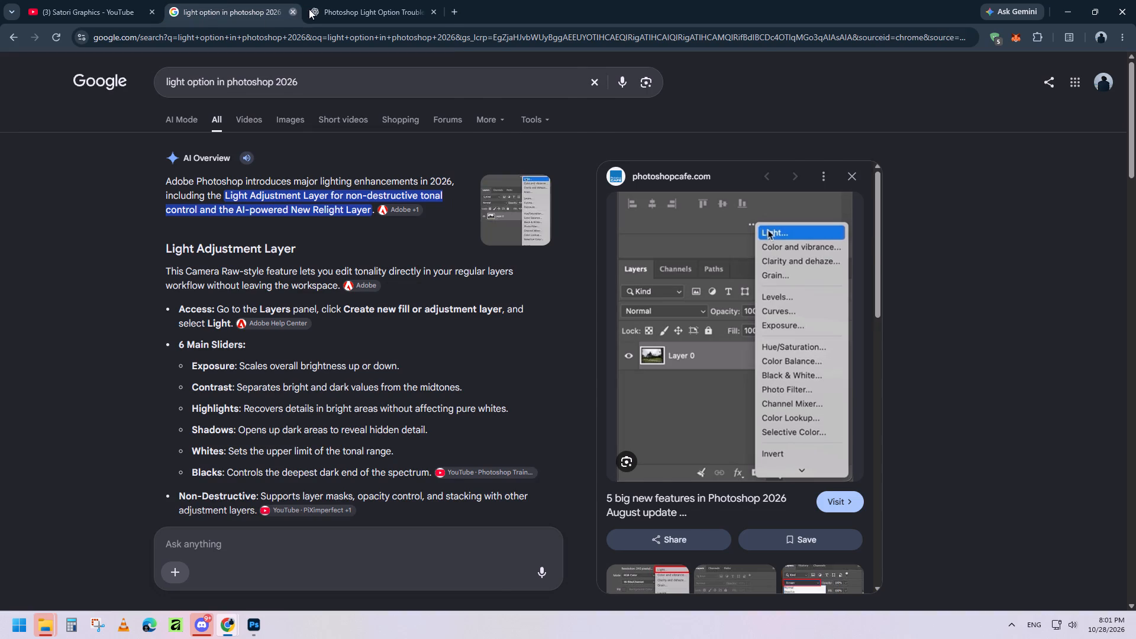
# Minimize Chrome, maximize Photoshop, and bring the football design document Untitled-1 to the front.
pyautogui.click(1070, 0)
pyautogui.click(1034, 30)
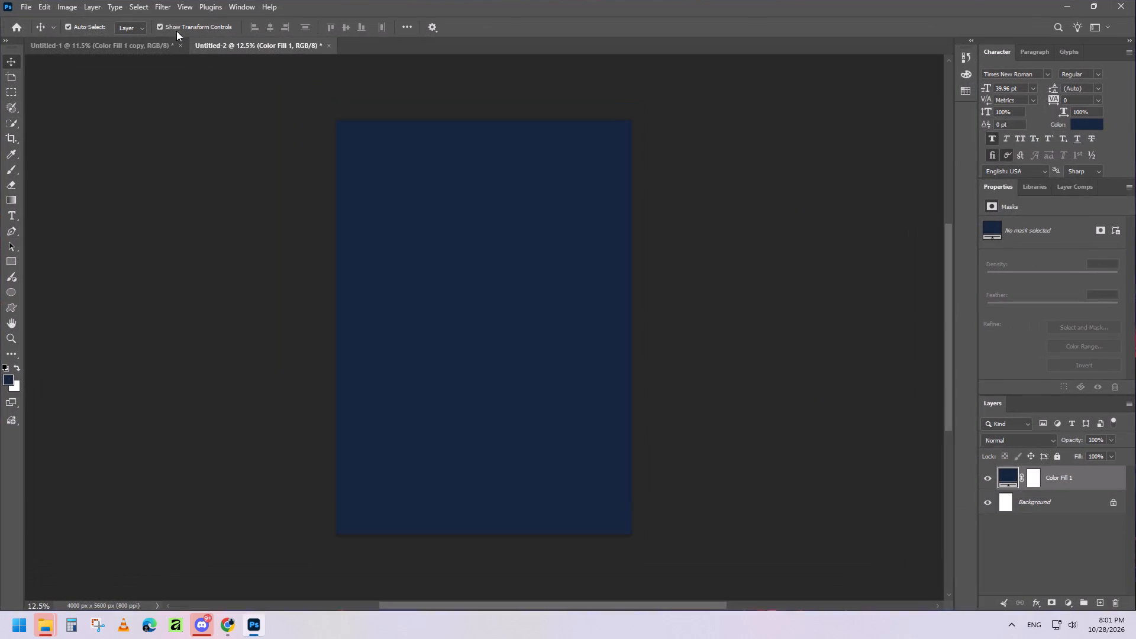
pyautogui.click(108, 46)
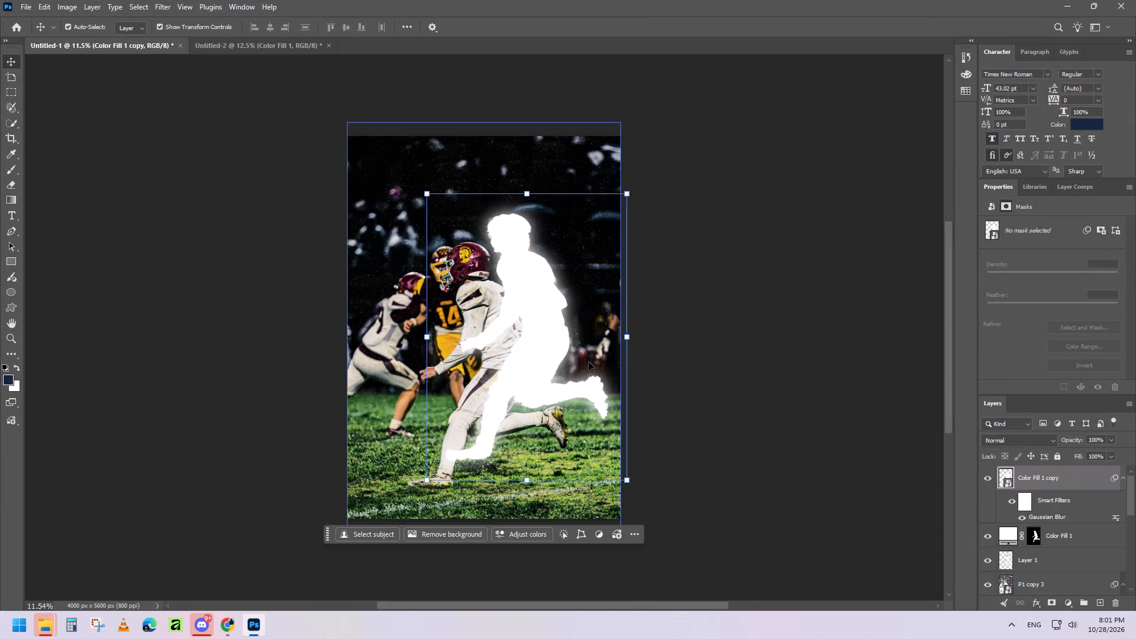